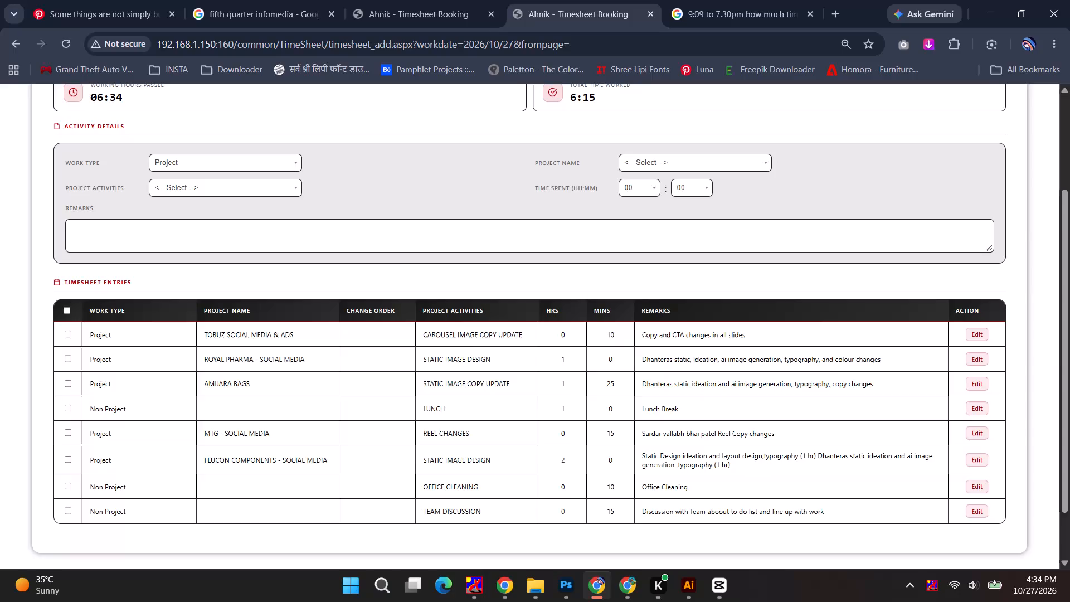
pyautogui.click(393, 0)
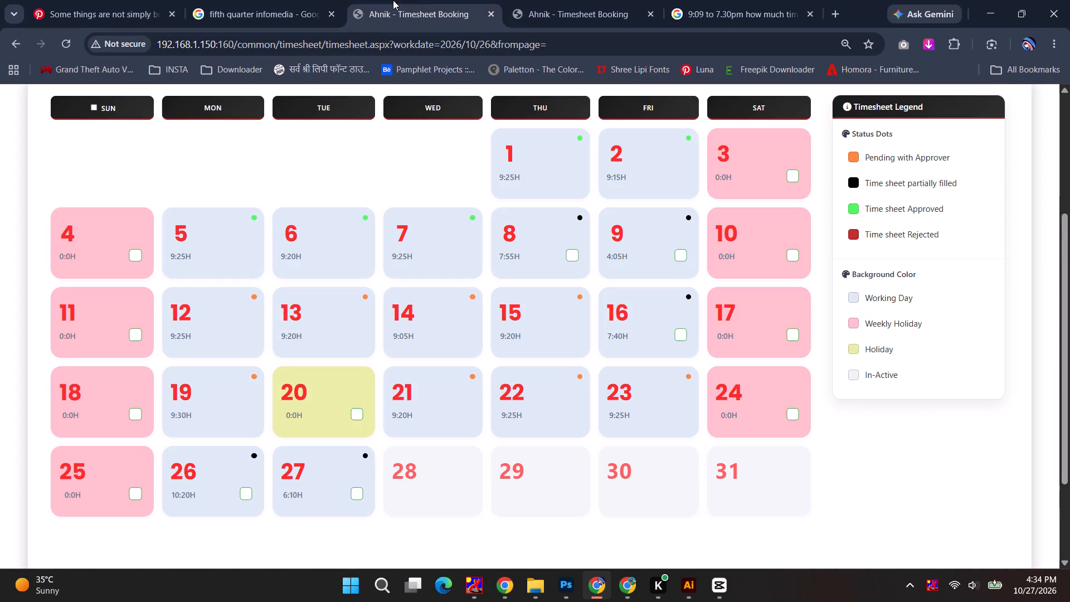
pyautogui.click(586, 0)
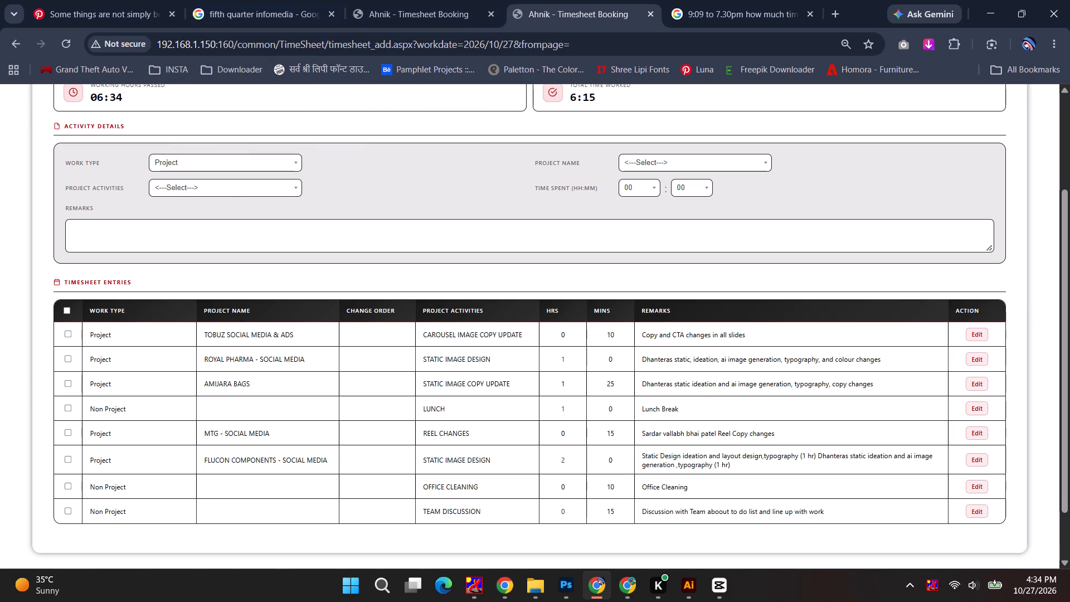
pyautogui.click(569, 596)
# Examine the earlier IOTS Germany Nursing and IOTS Malta Careworker posts in the Paresh > IOTS > Jun 2026 folder.
pyautogui.hotkey('alt', 'Tab')
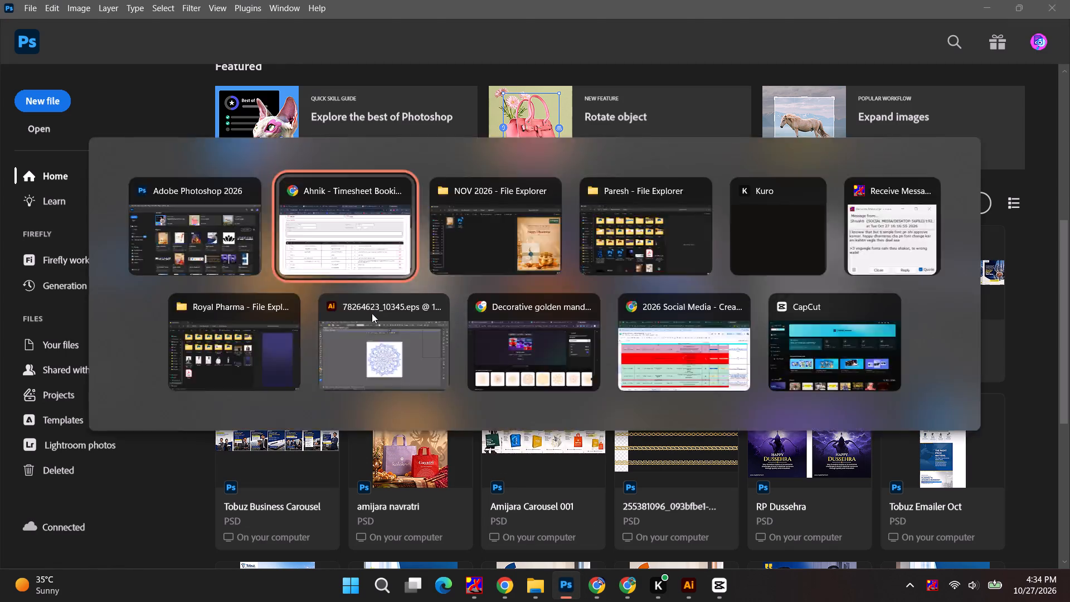
pyautogui.hotkey('alt', 'Tab')
pyautogui.keyDown('alt'); pyautogui.click(599, 251); pyautogui.keyUp('alt')
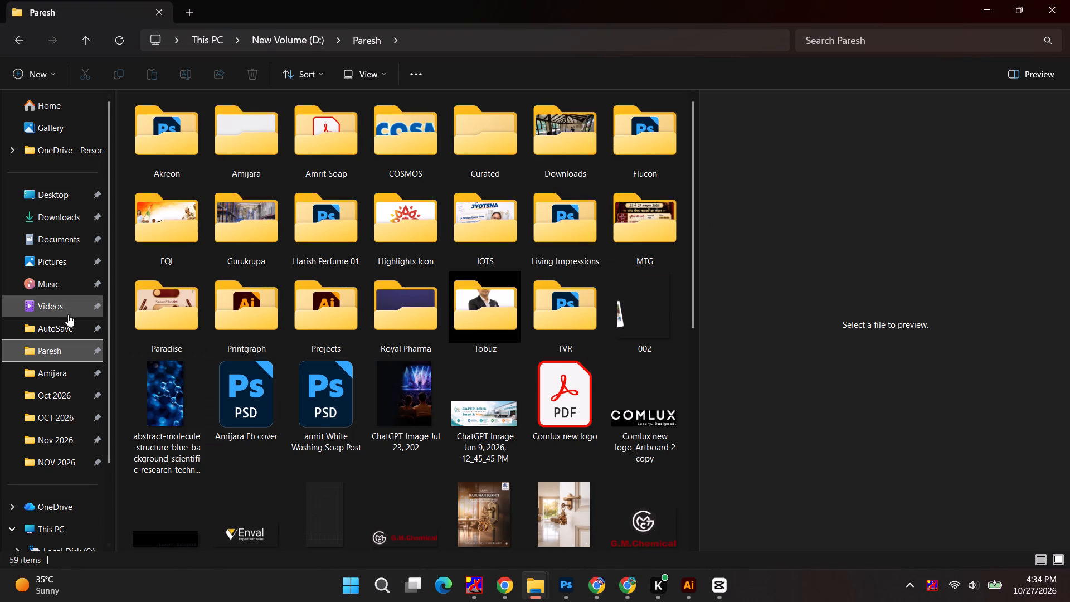
pyautogui.click(388, 221)
pyautogui.doubleClick(463, 219)
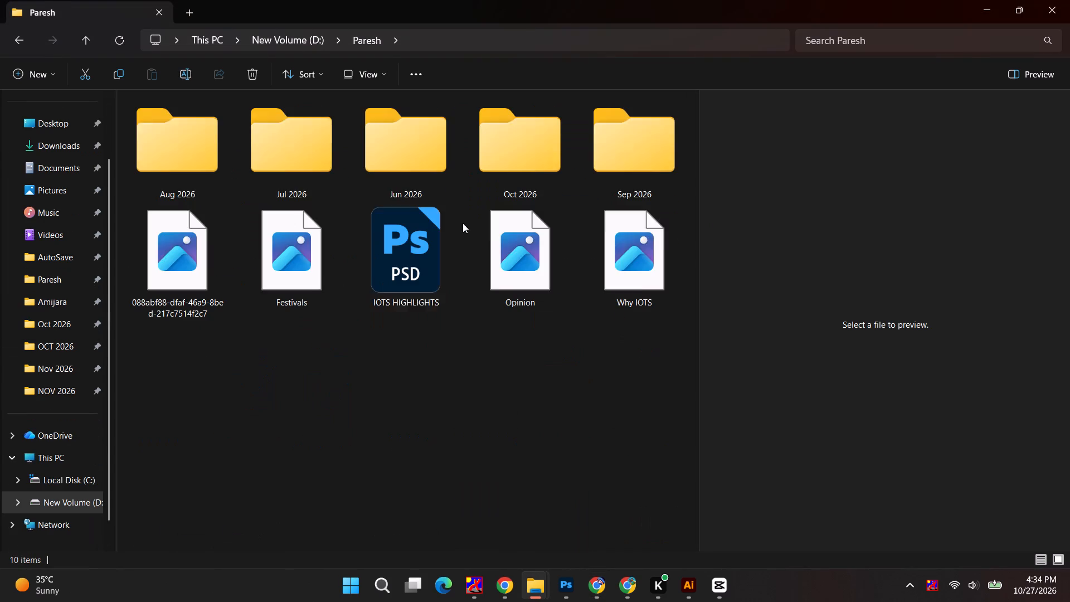
pyautogui.doubleClick(412, 175)
pyautogui.click(528, 155)
pyautogui.click(413, 271)
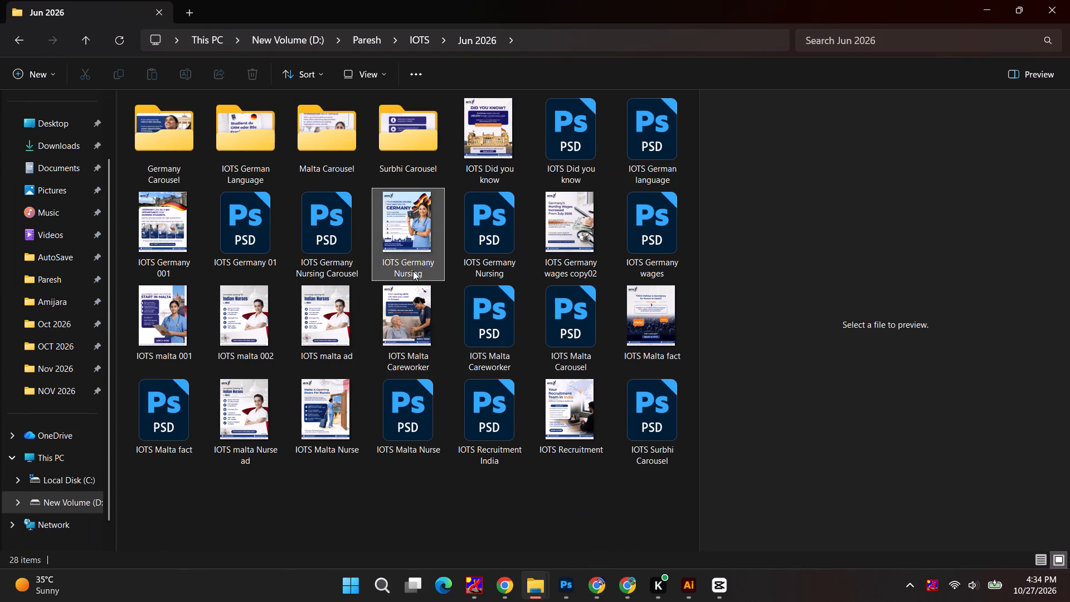
pyautogui.hotkey('alt', 'Tab')
pyautogui.hotkey('alt', 'Tab')
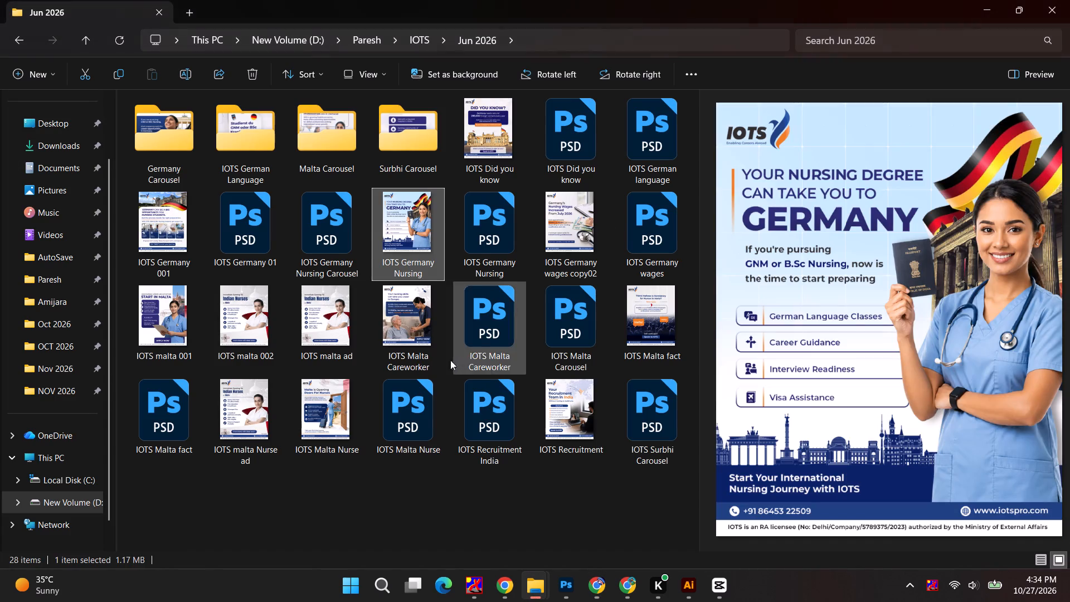
pyautogui.click(407, 328)
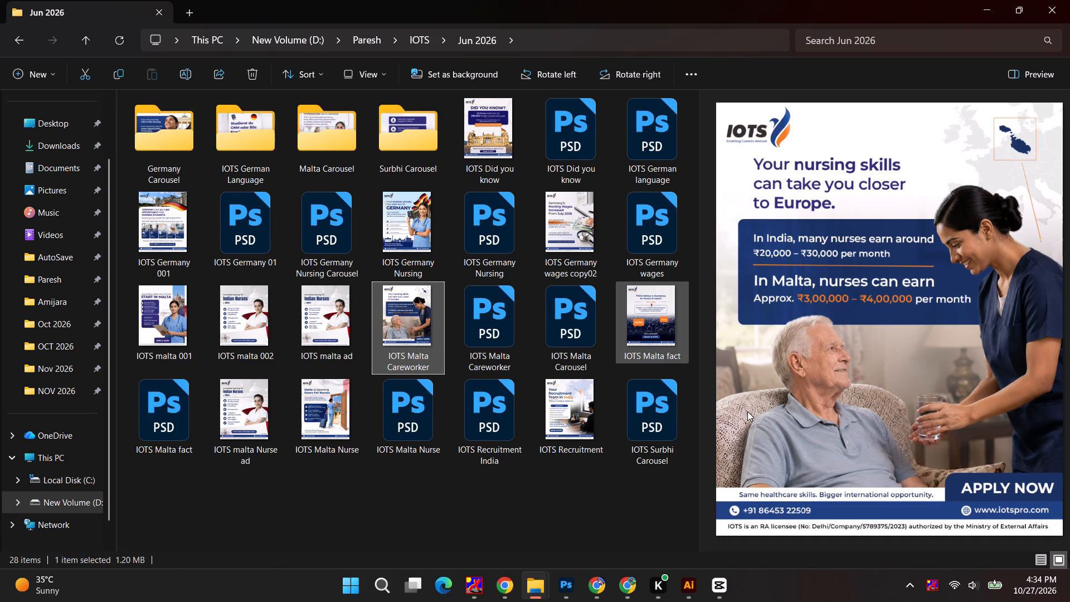
pyautogui.hotkey('alt', 'Tab')
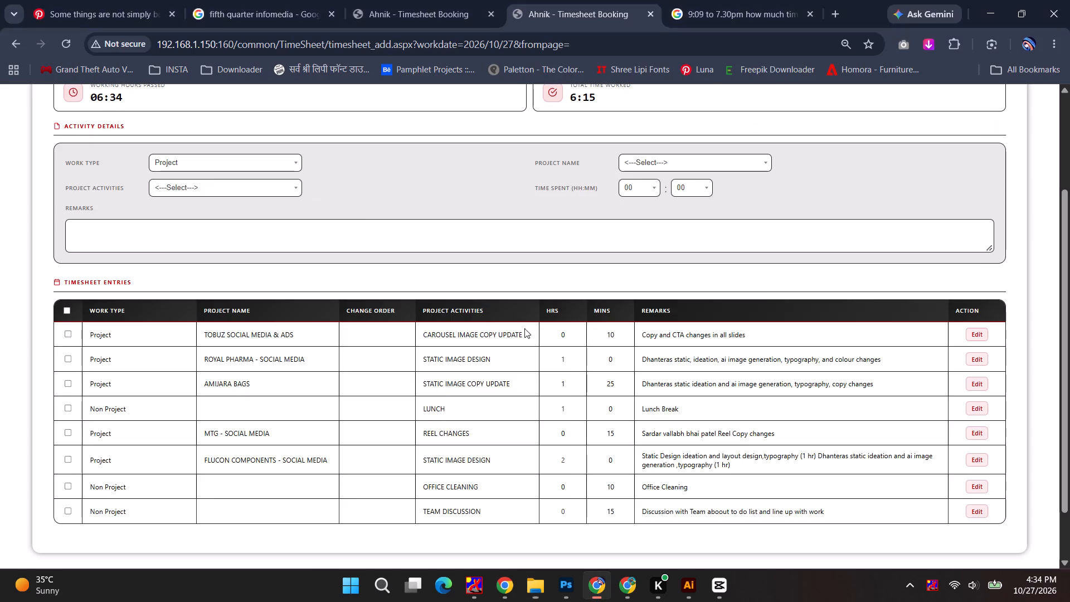
pyautogui.hotkey('alt', 'Tab')
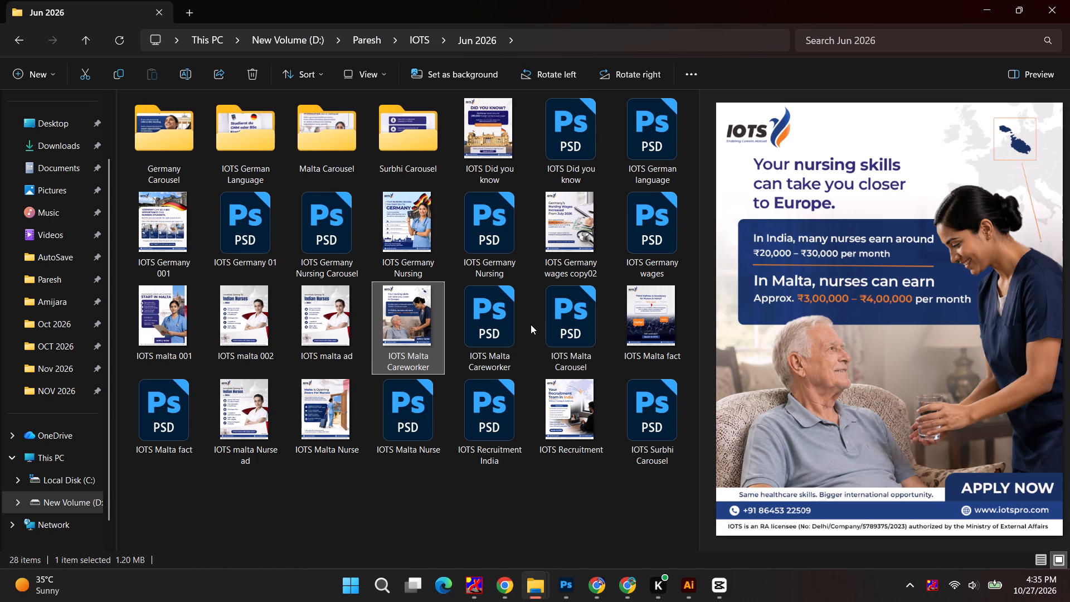
# In the 2026 Social Media - Creative Designing sheet, find the COSMOS Dhanteras row and open its linked Cosmos Dhanteras reference folder.
pyautogui.hotkey('alt', 'Tab')
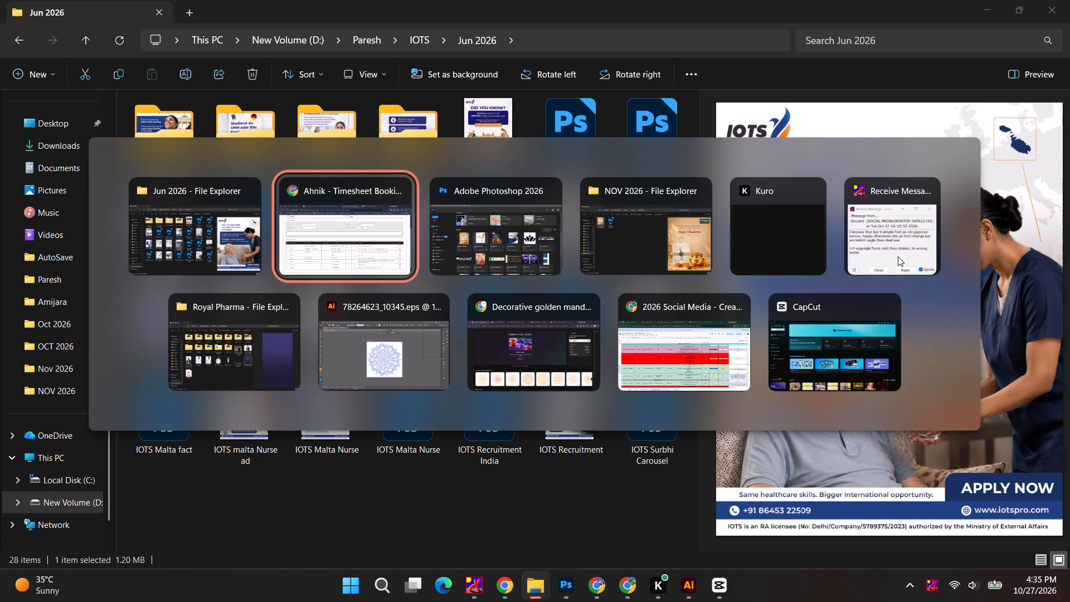
pyautogui.keyDown('alt'); pyautogui.click(664, 328); pyautogui.keyUp('alt')
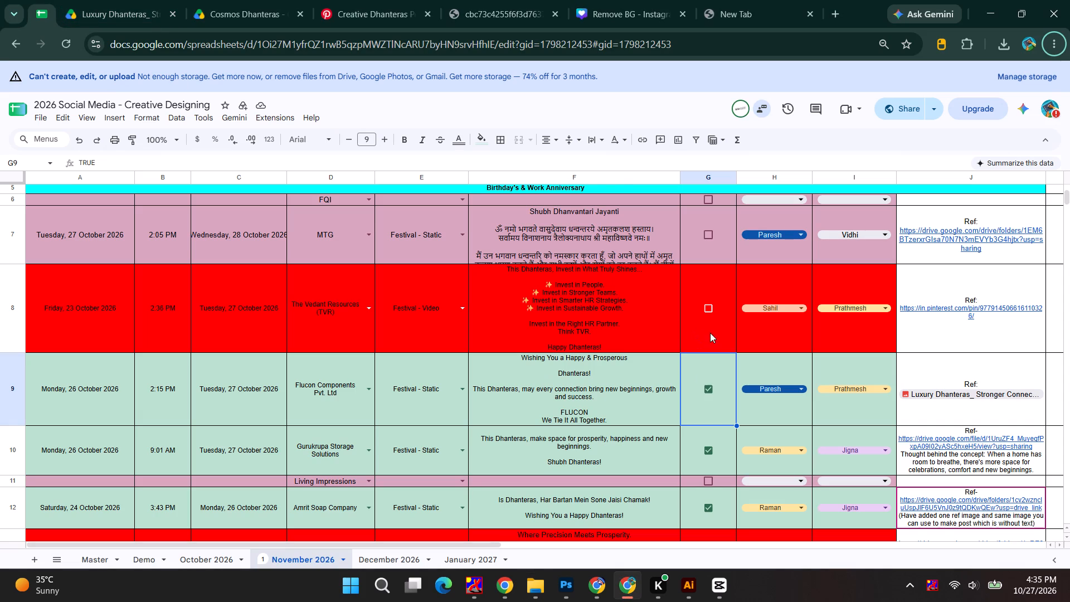
pyautogui.scroll(2, 706, 313)
pyautogui.click(613, 381)
pyautogui.scroll(-3, 613, 381)
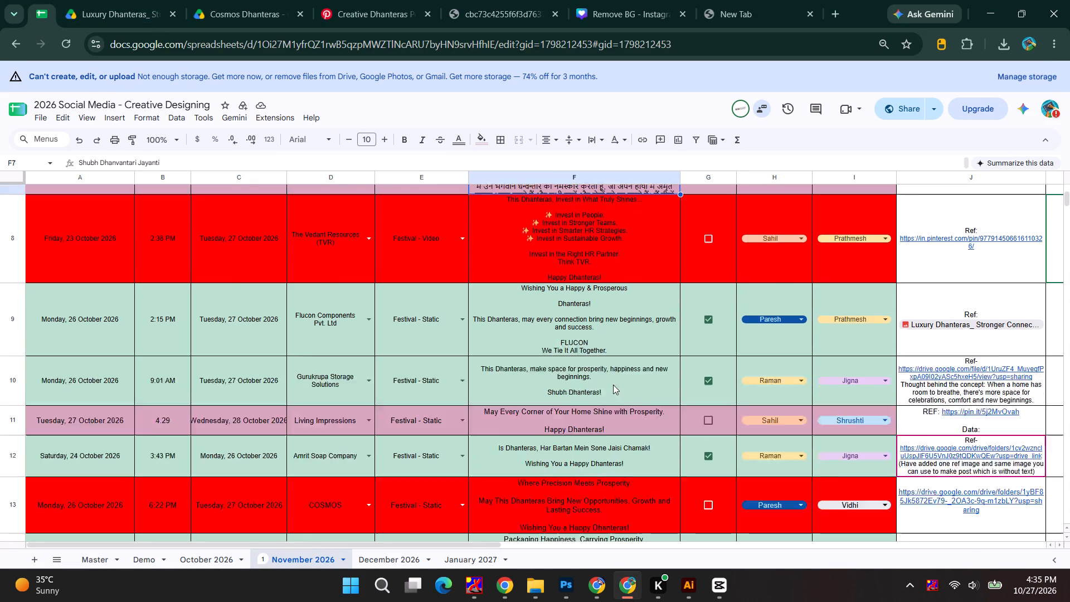
pyautogui.scroll(-2, 613, 385)
pyautogui.click(617, 372)
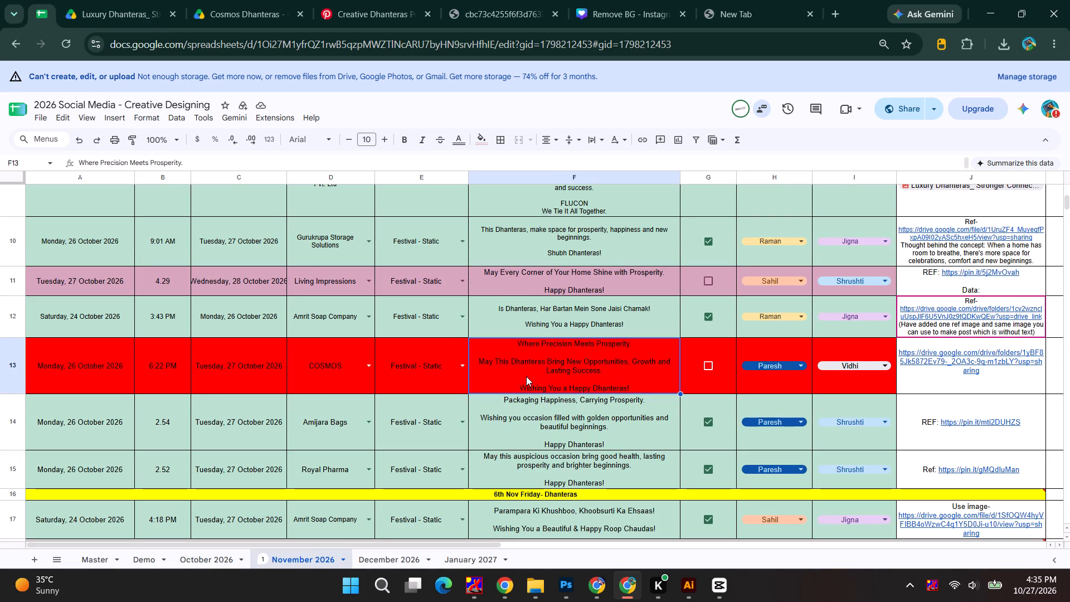
pyautogui.doubleClick(623, 370)
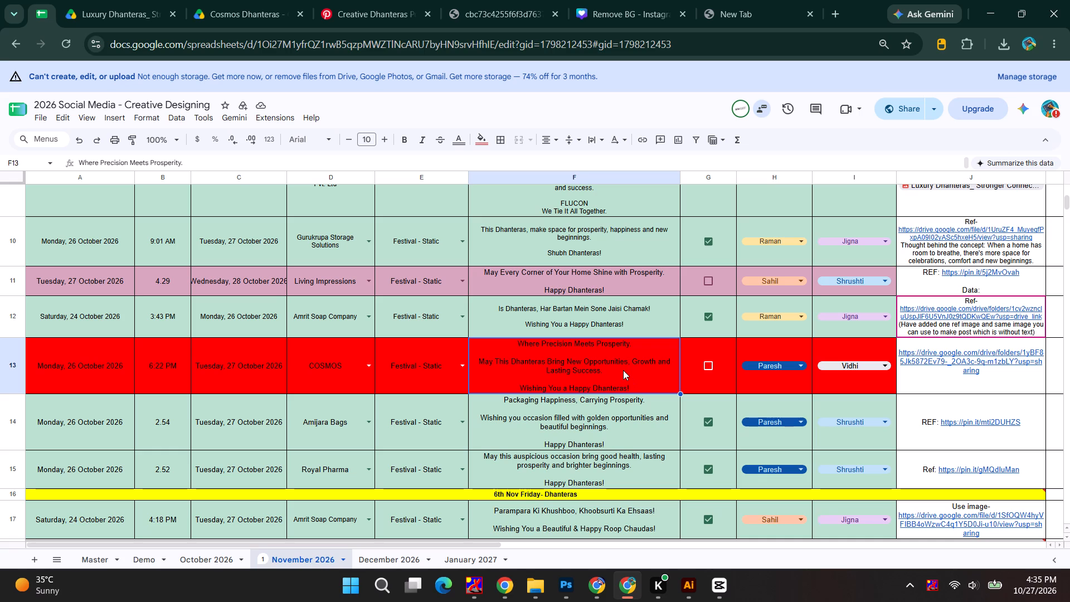
pyautogui.click(918, 363)
pyautogui.click(912, 405)
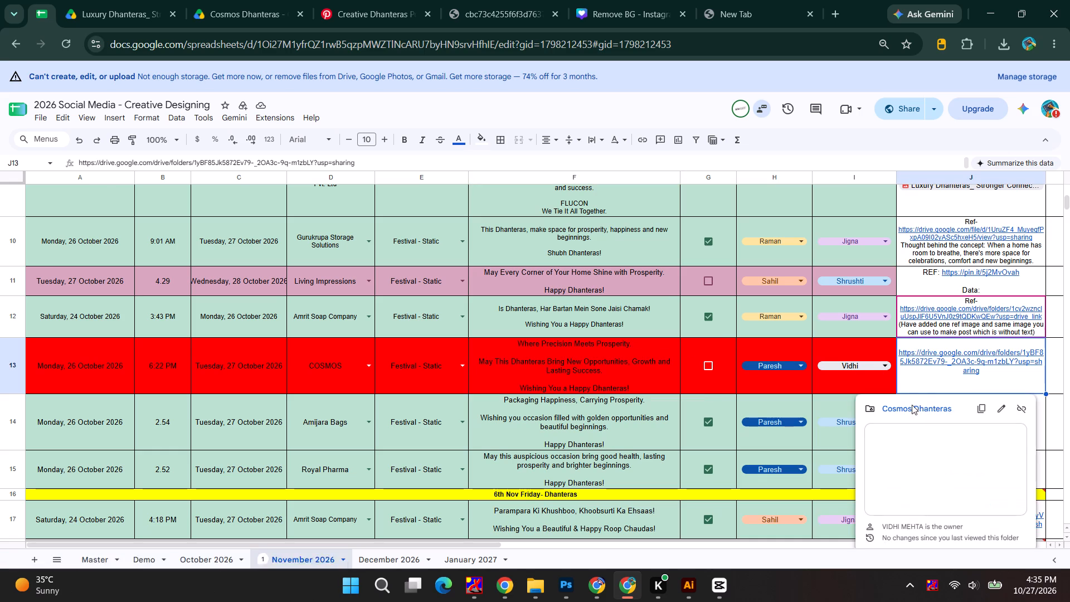
# Close the Luxury Dhanteras reference and download the Cosmos Dhanteras.png reference image from Google Drive.
pyautogui.click(216, 0)
pyautogui.hotkey('ctrl', 'w')
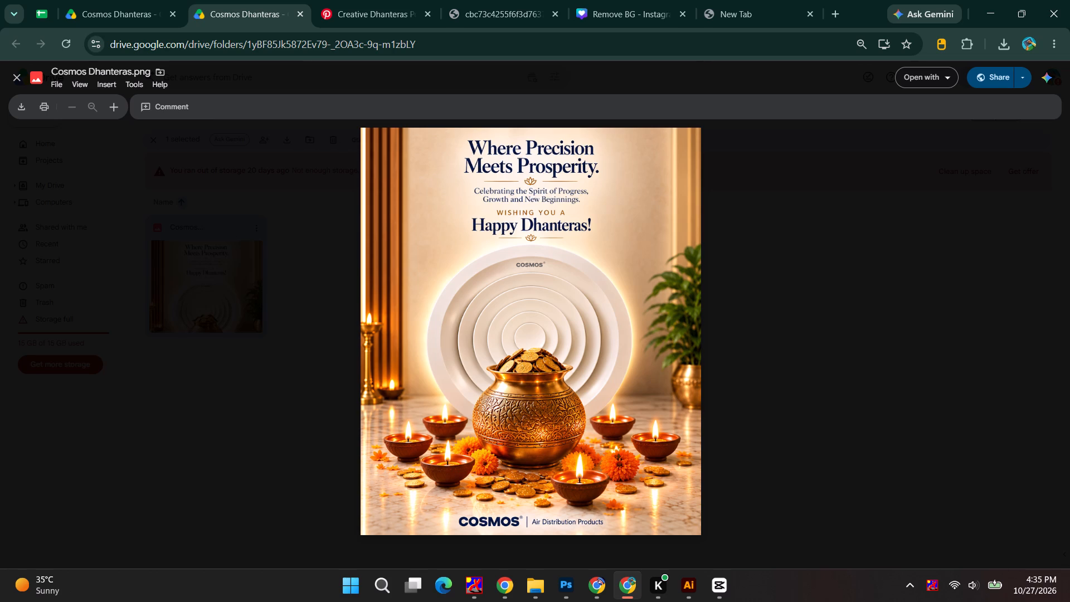
pyautogui.click(25, 104)
# In File Explorer, create a folder named "Nov 2026" inside Paresh > COSMOS and open it.
pyautogui.hotkey('alt', 'Tab')
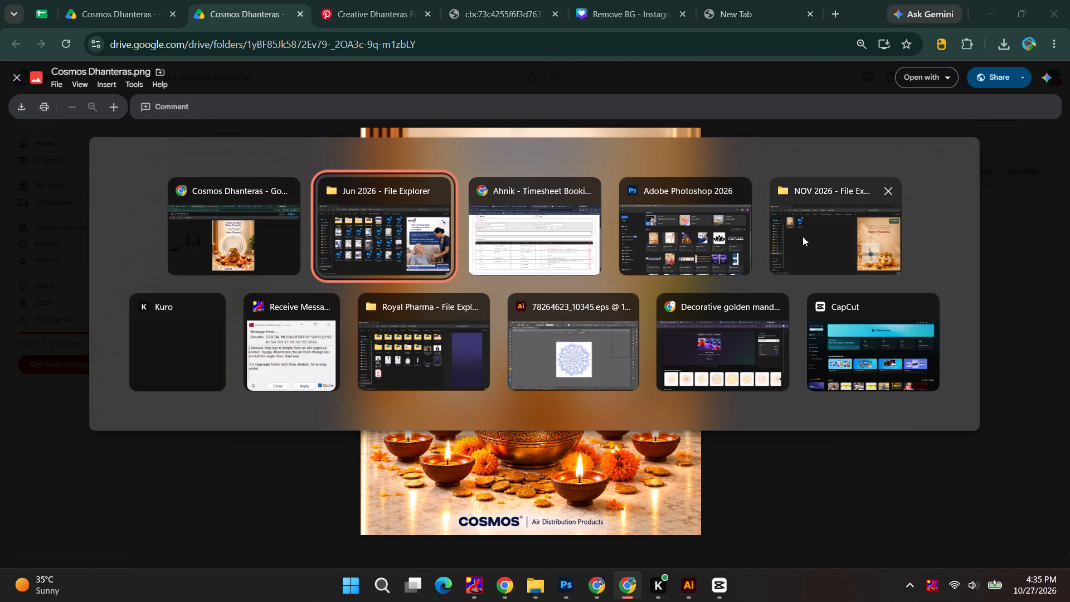
pyautogui.keyDown('alt'); pyautogui.click(804, 235); pyautogui.keyUp('alt')
pyautogui.click(377, 47)
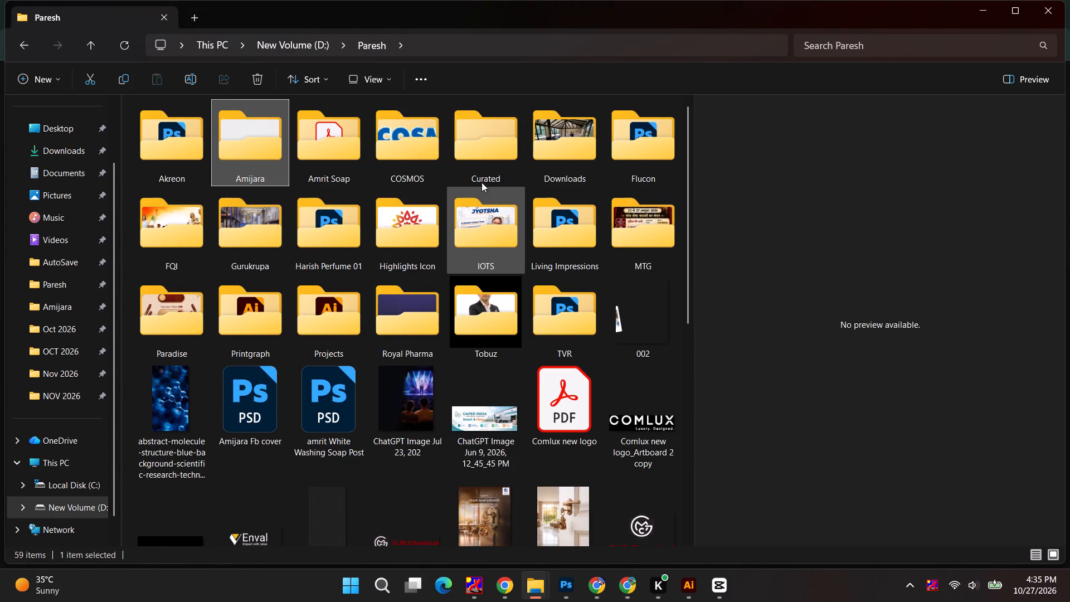
pyautogui.doubleClick(417, 169)
pyautogui.doubleClick(172, 152)
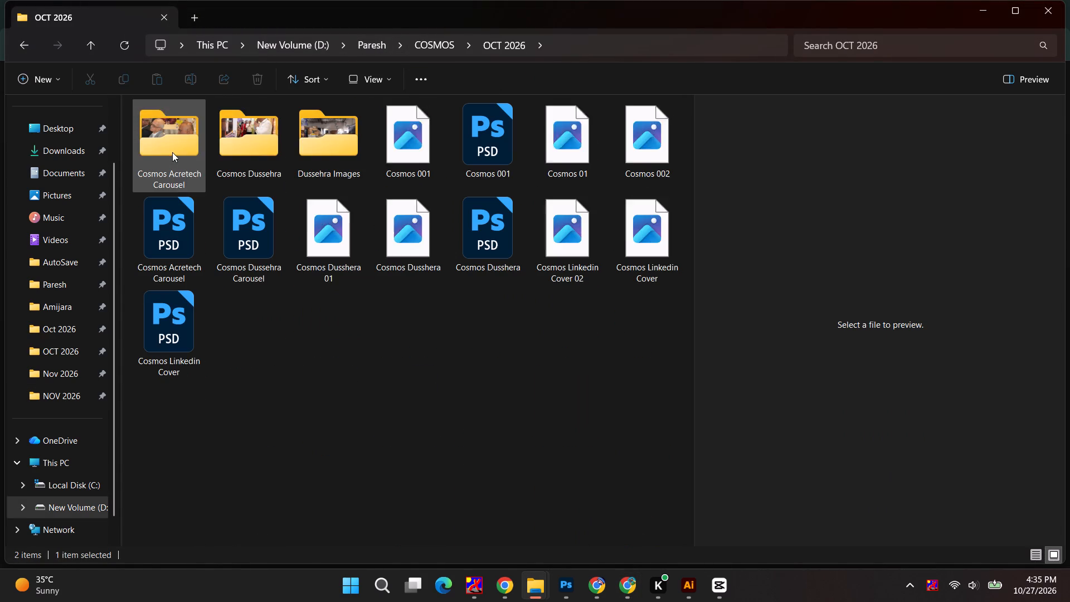
pyautogui.click(437, 37)
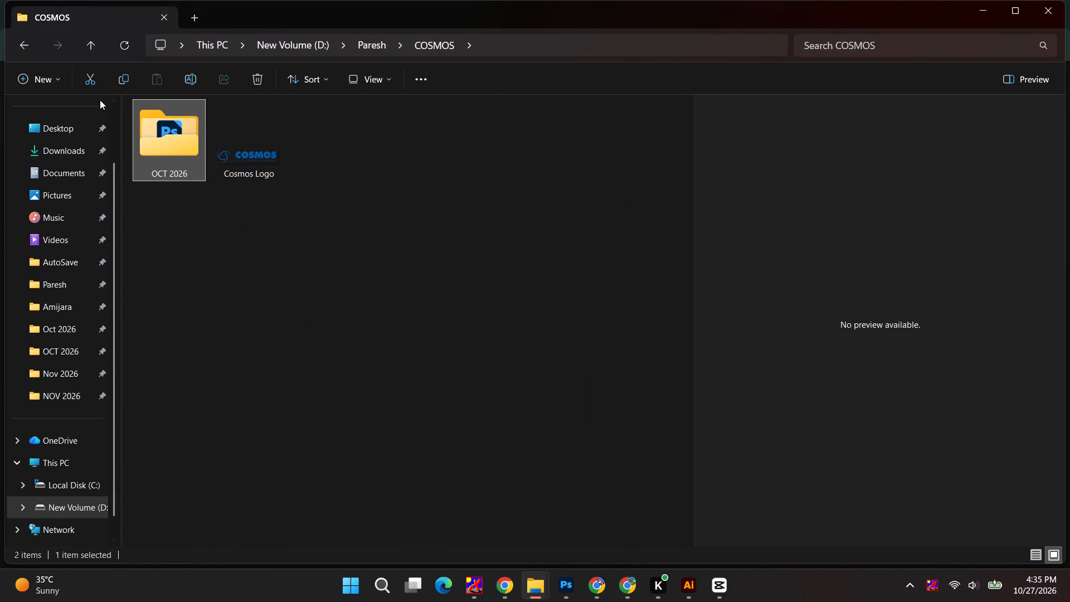
pyautogui.click(46, 78)
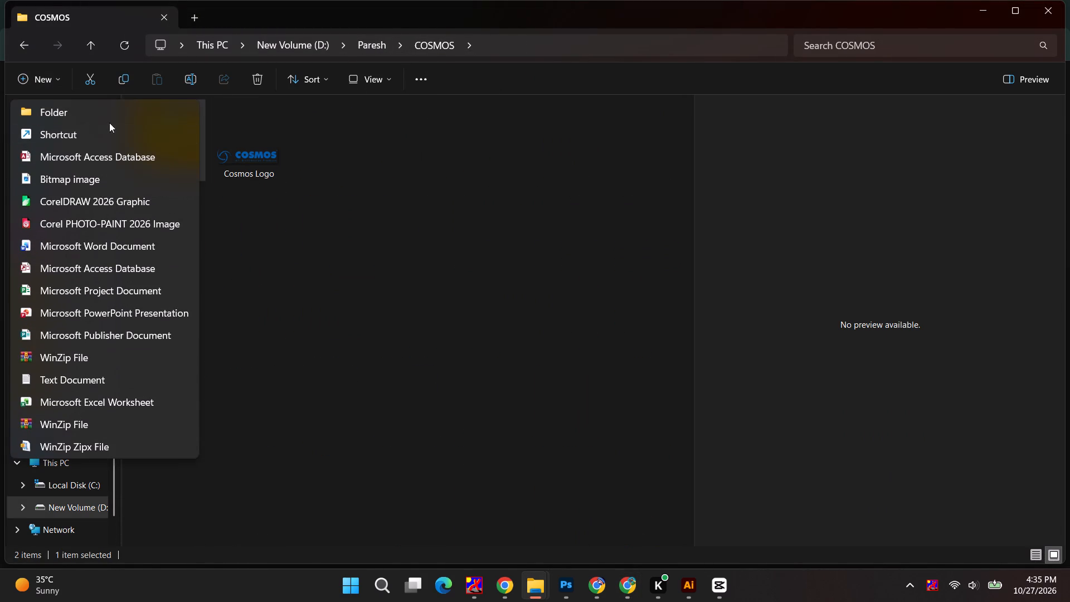
pyautogui.click(111, 112)
pyautogui.write('No')
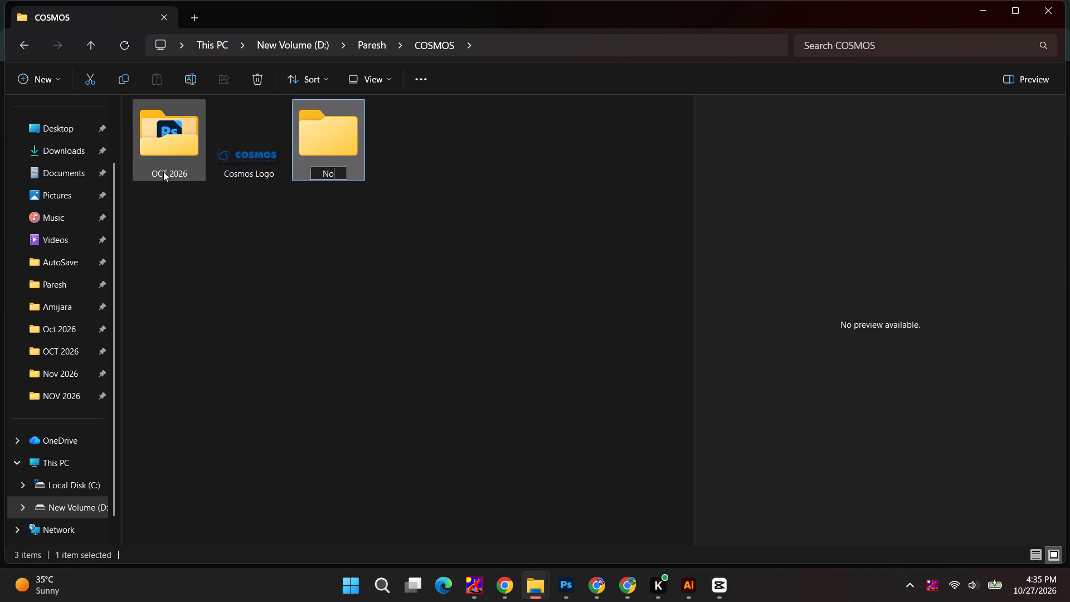
pyautogui.write('v 2026')
pyautogui.press('Return')
pyautogui.press('Return')
# Copy the Cosmos Dusshera PSD from the COSMOS OCT 2026 folder into the Nov 2026 folder.
pyautogui.click(414, 45)
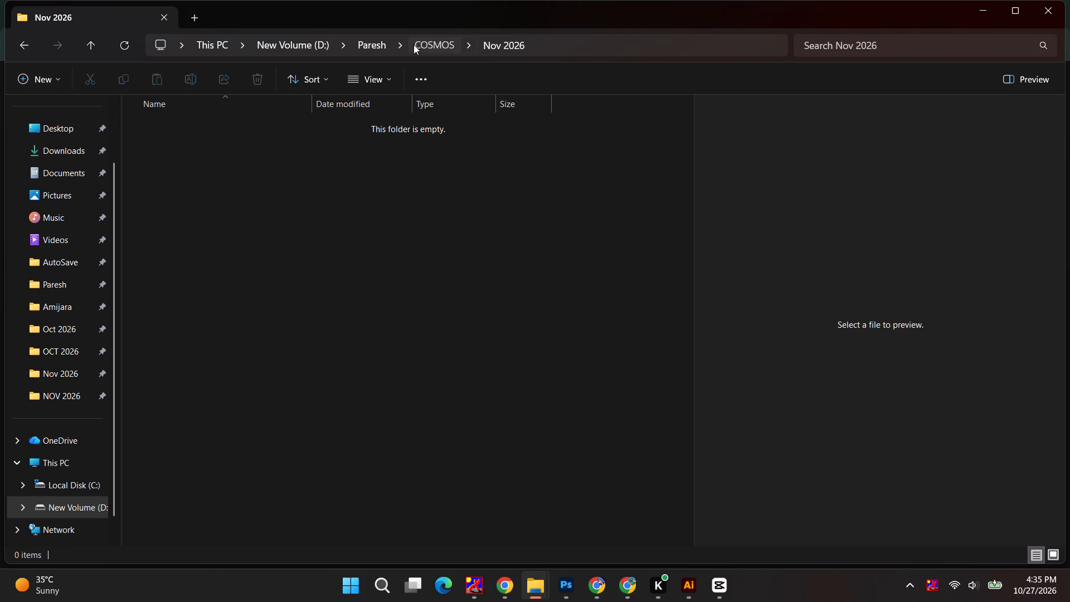
pyautogui.click(198, 138)
pyautogui.doubleClick(244, 139)
pyautogui.click(259, 240)
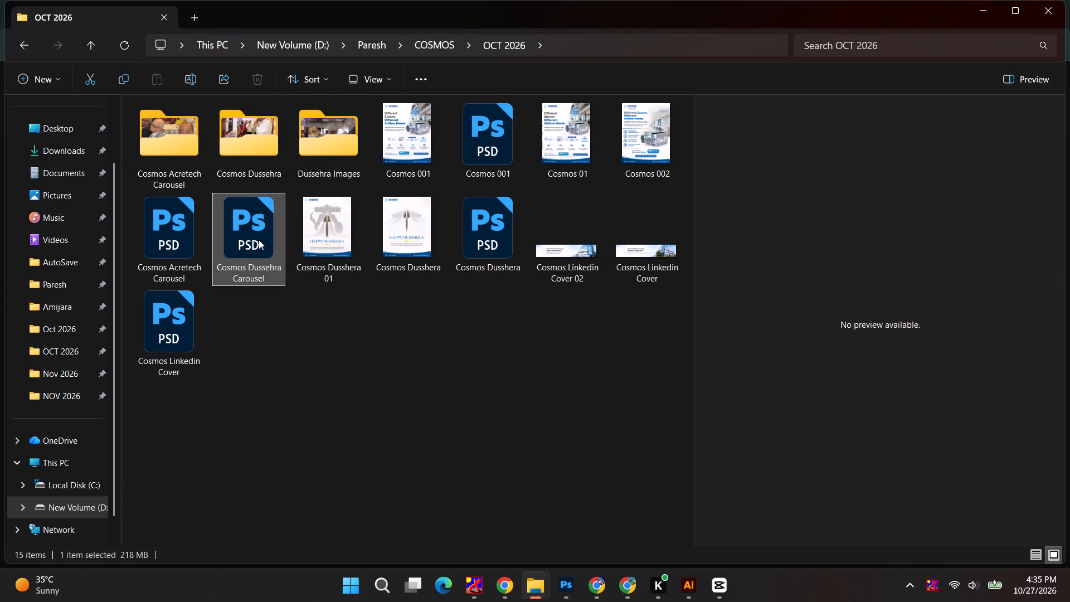
pyautogui.click(323, 237)
pyautogui.click(427, 235)
pyautogui.click(473, 234)
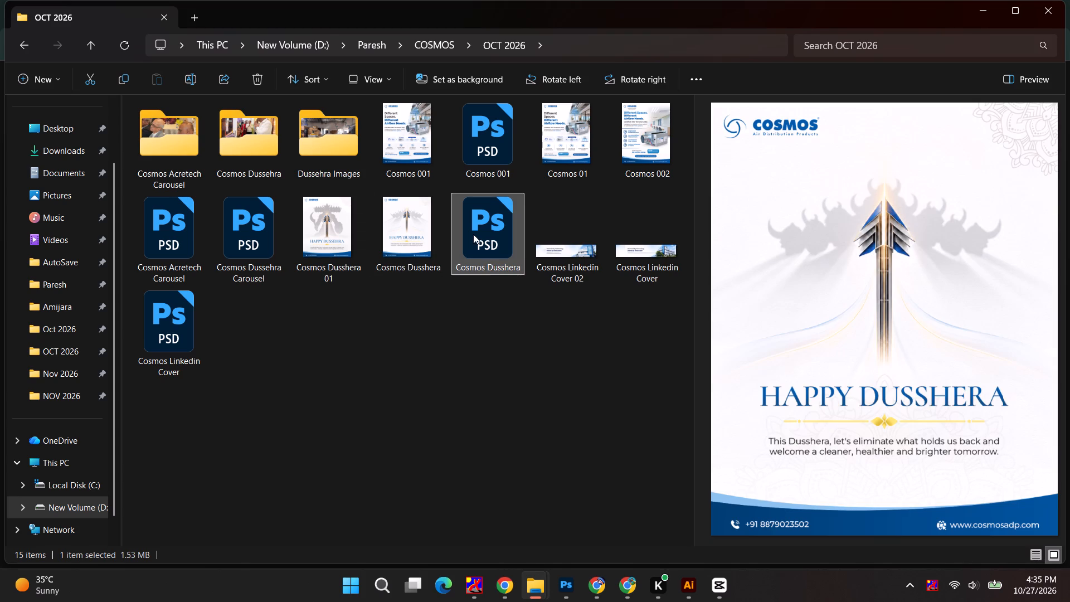
pyautogui.hotkey('ctrl', 'c')
pyautogui.click(414, 43)
pyautogui.click(263, 157)
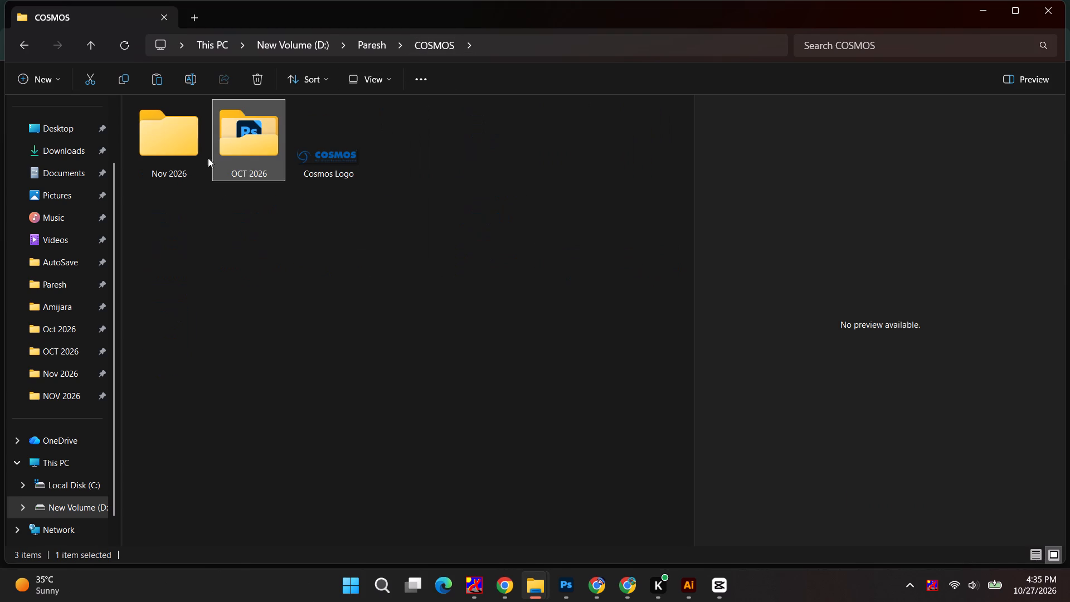
pyautogui.doubleClick(157, 156)
pyautogui.click(265, 336)
pyautogui.hotkey('ctrl', 'v')
# Open the copied Cosmos Dusshera PSD in Photoshop and delete Artboard 2.
pyautogui.doubleClick(194, 130)
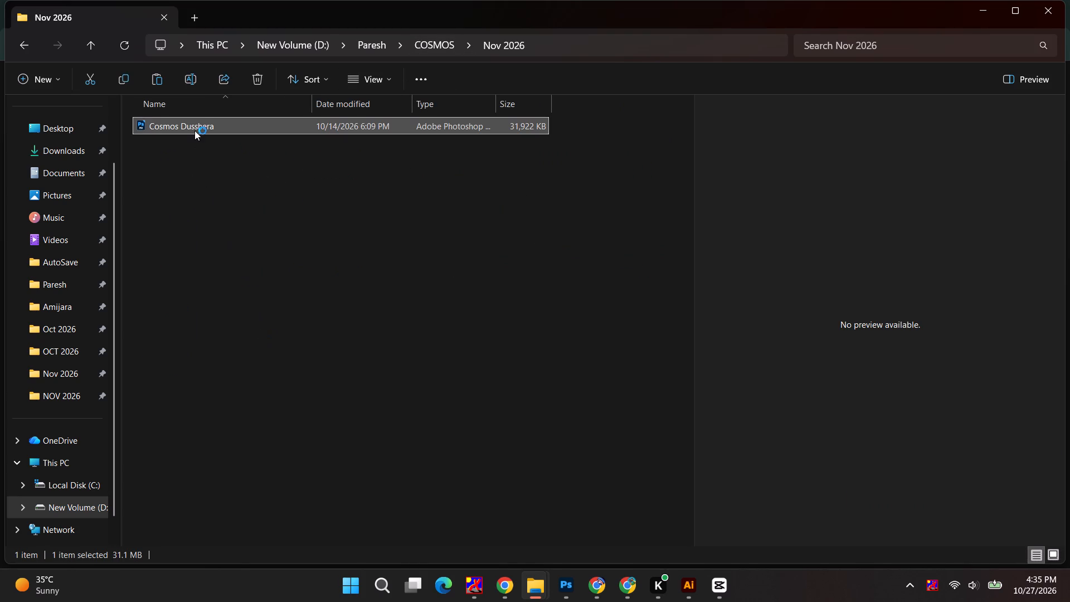
pyautogui.press('space')
pyautogui.moveTo(514, 309); pyautogui.dragTo(509, 309)
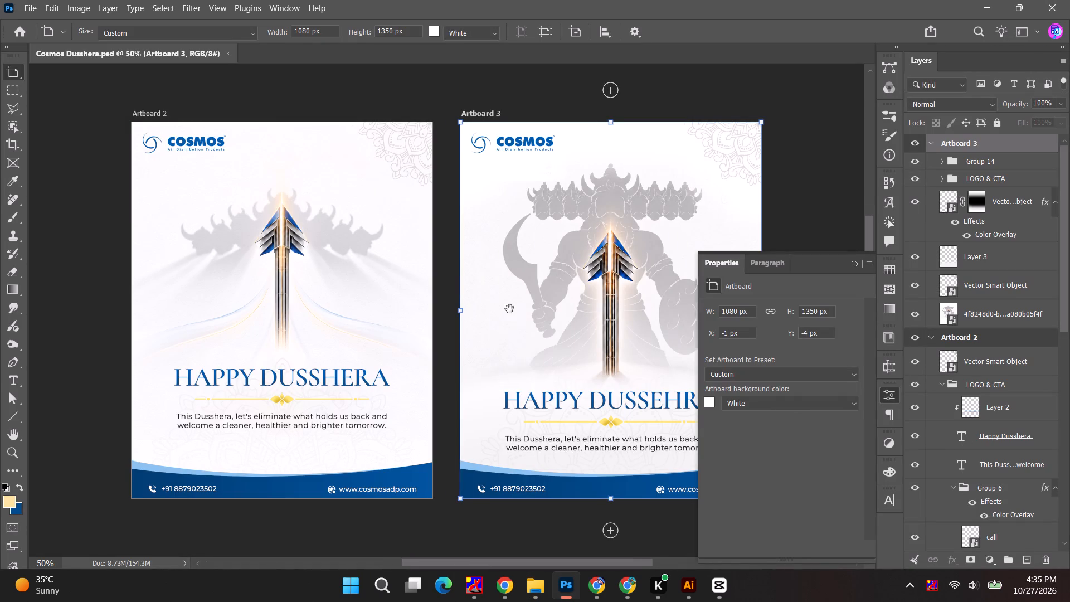
pyautogui.moveTo(509, 309); pyautogui.dragTo(495, 309)
pyautogui.click(136, 111)
pyautogui.press('BackSpace')
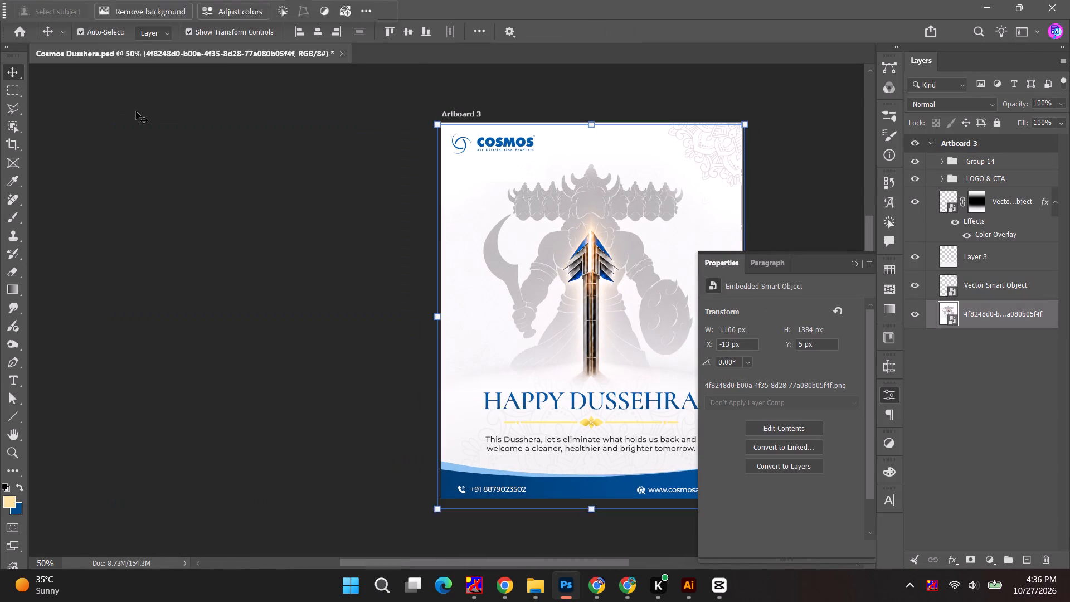
# Toggle the visibility of Artboard 3's Ravana-and-arrow background image layer to check it, and delete that layer.
pyautogui.press('space')
pyautogui.moveTo(450, 238); pyautogui.dragTo(226, 221)
pyautogui.click(350, 255)
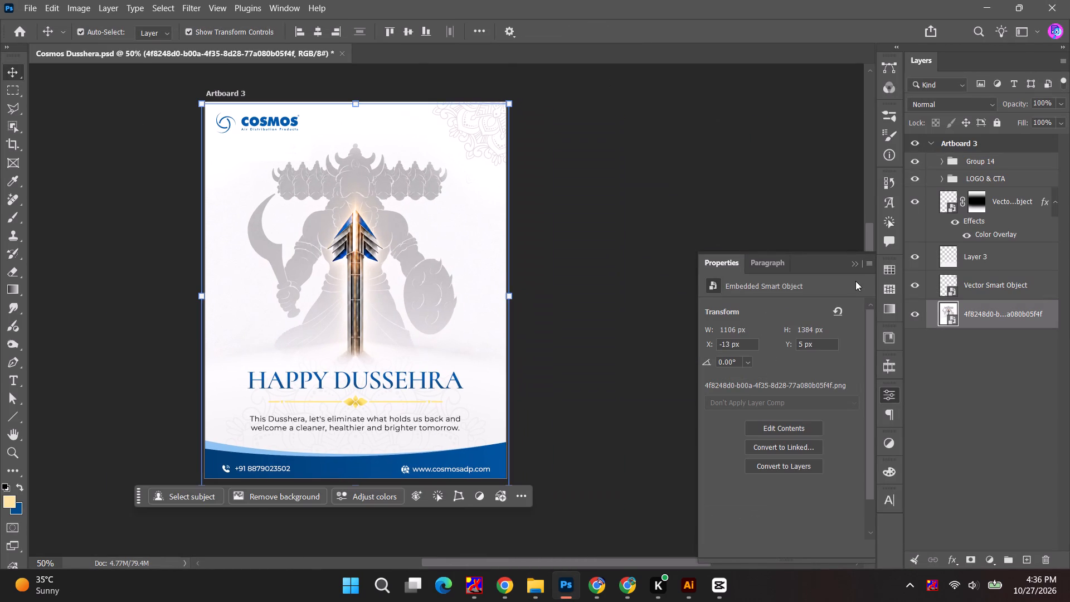
pyautogui.click(920, 313)
pyautogui.click(920, 313)
pyautogui.click(920, 313)
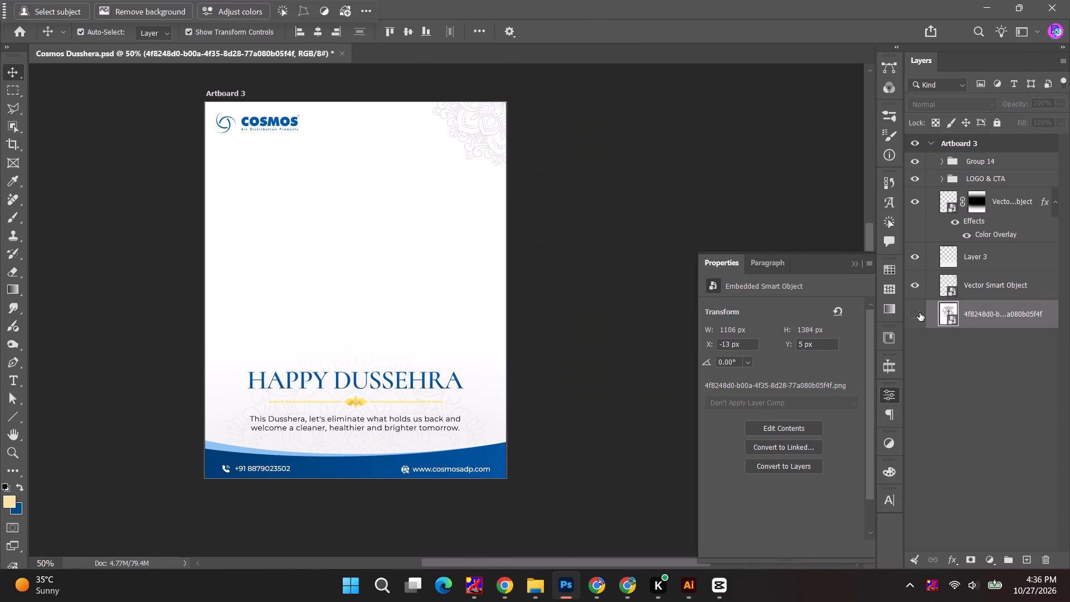
pyautogui.click(920, 313)
pyautogui.press('BackSpace')
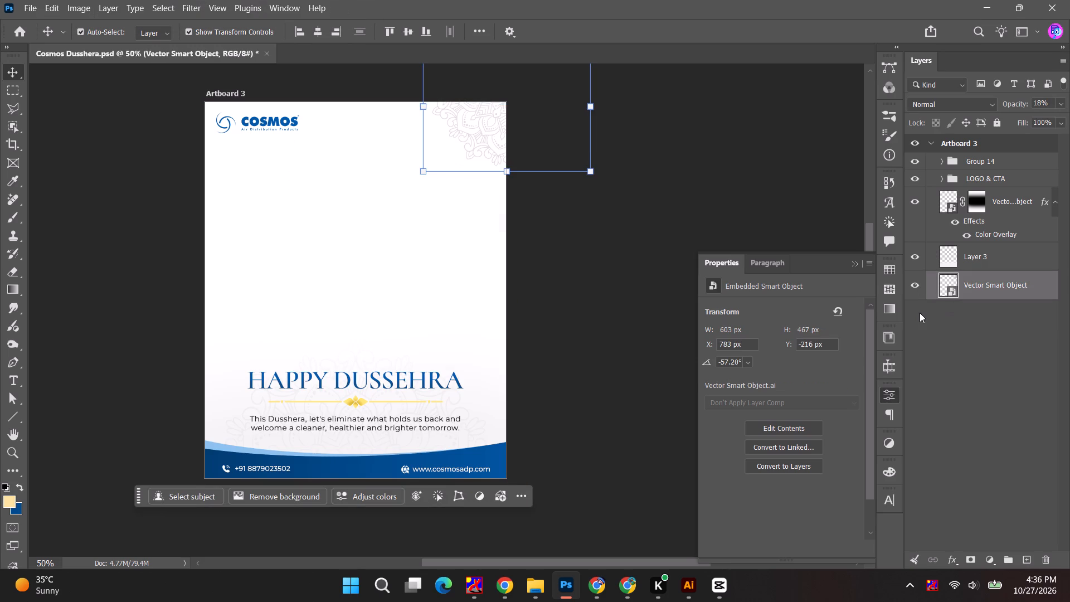
# Break the "Happy Dussehra" heading onto two lines and centre-align it.
pyautogui.click(654, 235)
pyautogui.click(329, 381)
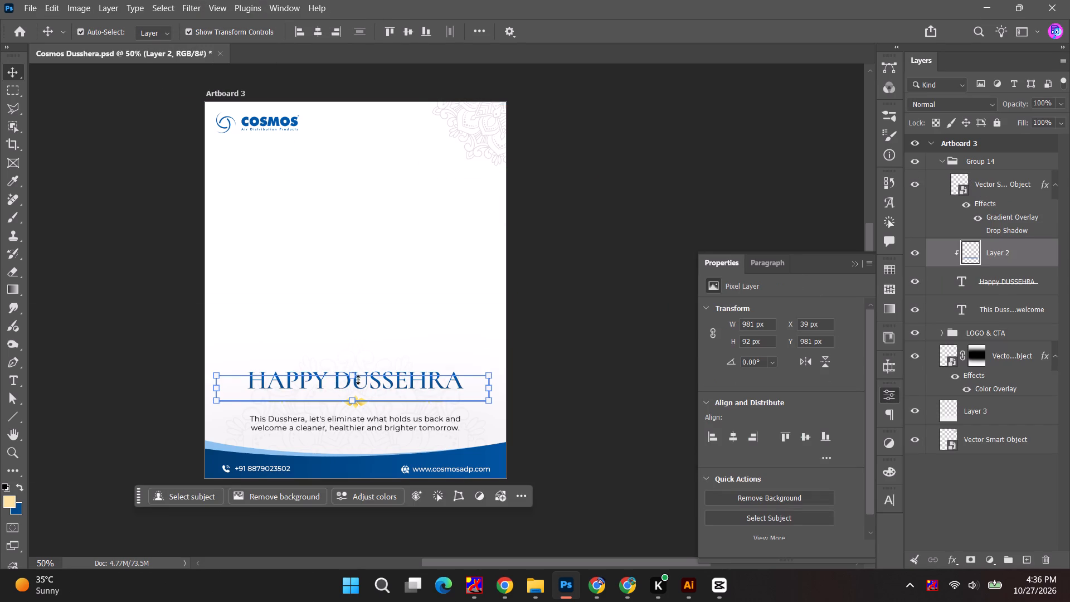
pyautogui.doubleClick(965, 281)
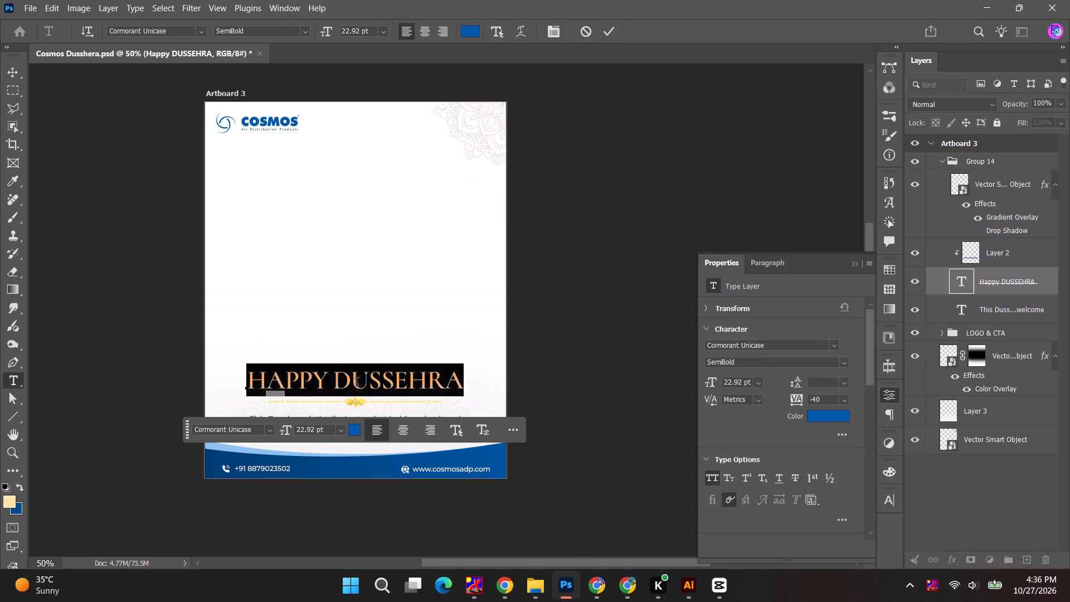
pyautogui.click(332, 383)
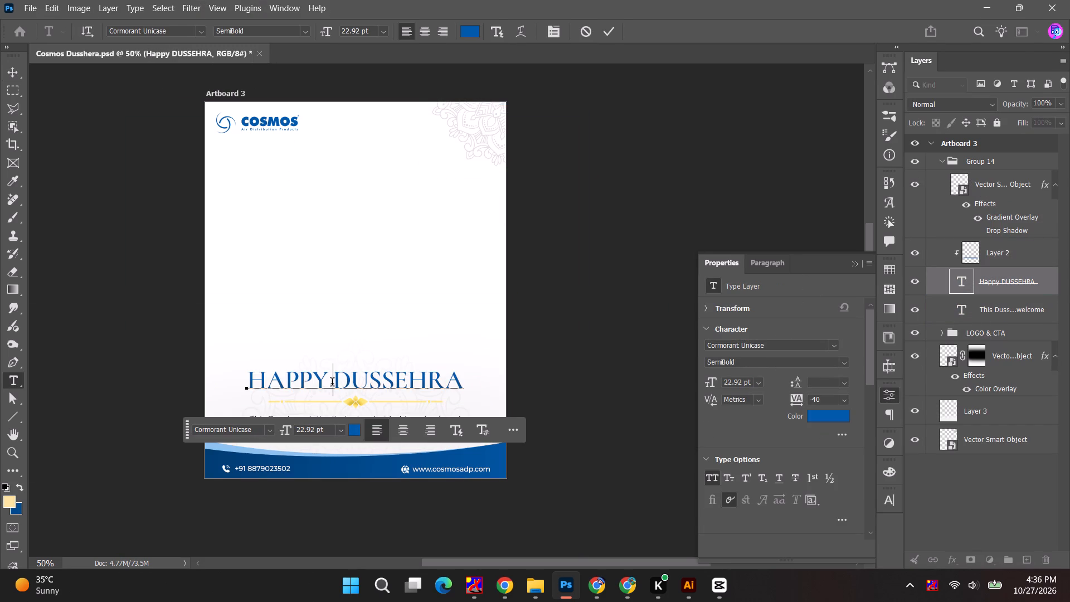
pyautogui.press('BackSpace')
pyautogui.press('Return')
pyautogui.hotkey('ctrl', 'a')
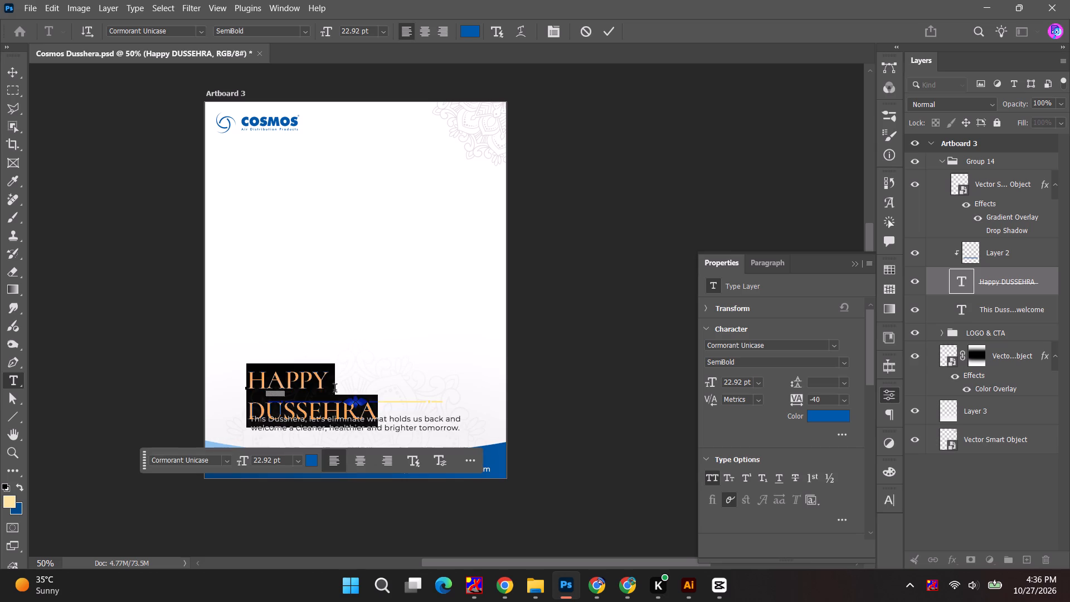
pyautogui.click(359, 462)
pyautogui.press('Escape')
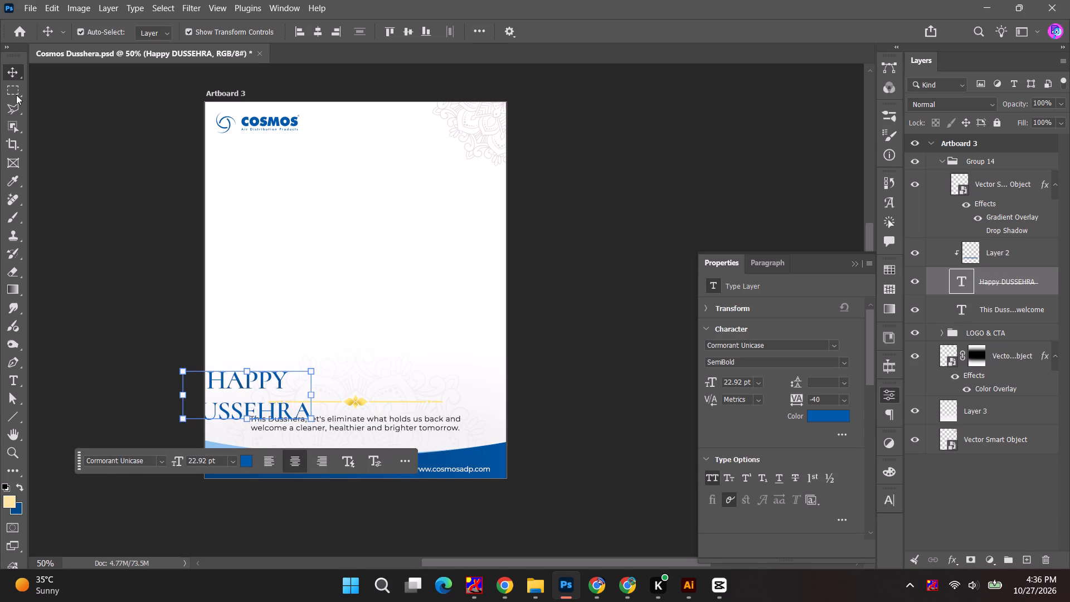
# Move the two-line heading so it sits centred above the gold divider.
pyautogui.hotkey('alt', 'Tab')
pyautogui.hotkey('alt', 'Tab')
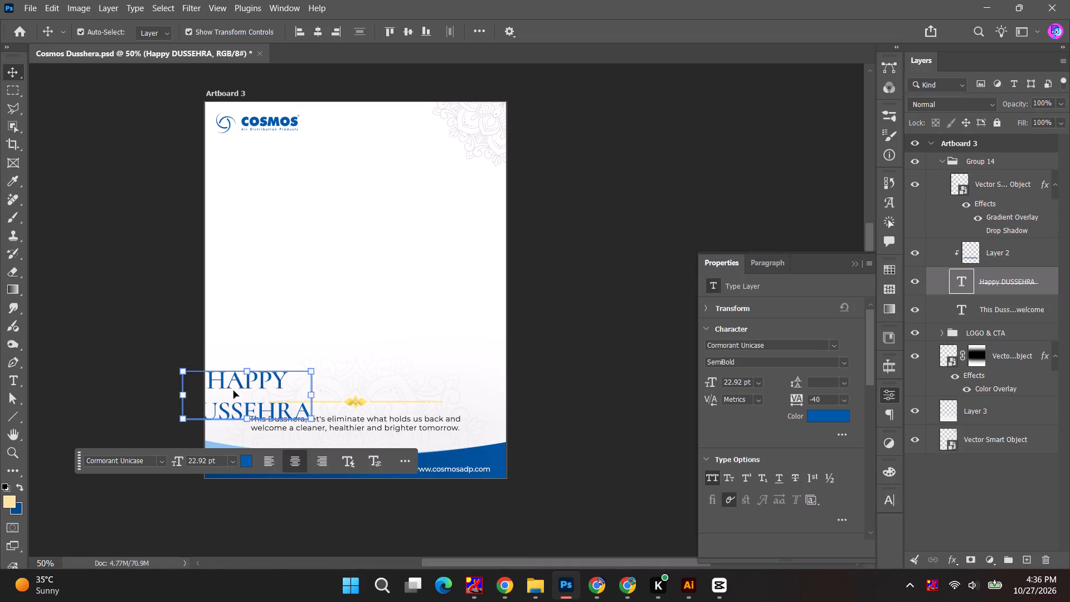
pyautogui.moveTo(241, 381); pyautogui.dragTo(357, 346)
pyautogui.moveTo(258, 383); pyautogui.dragTo(343, 338)
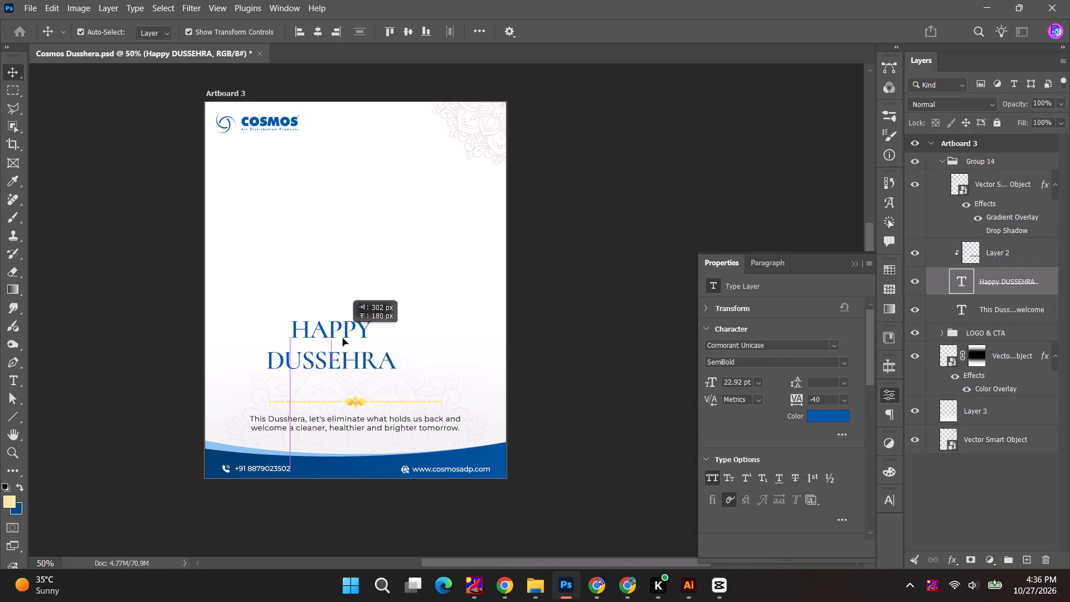
pyautogui.moveTo(343, 338); pyautogui.dragTo(368, 349)
# Change the heading's second line to "Dhanteras", keeping "Happy" on the first line.
pyautogui.doubleClick(363, 352)
pyautogui.click(348, 376)
pyautogui.click(333, 383)
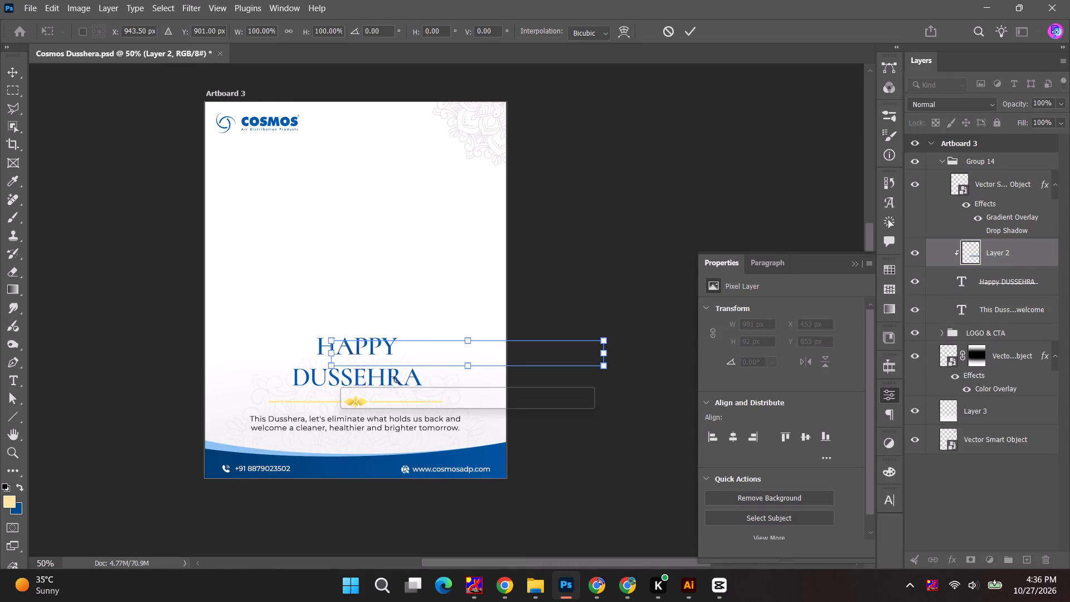
pyautogui.click(980, 277)
pyautogui.doubleClick(959, 281)
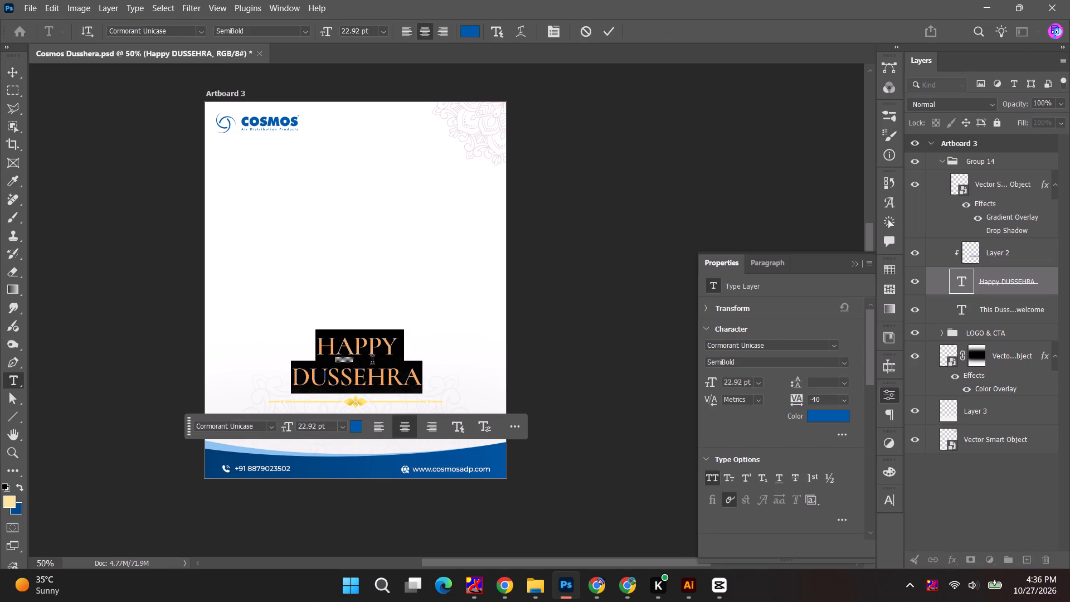
pyautogui.moveTo(307, 380); pyautogui.dragTo(526, 381)
pyautogui.write('hantr')
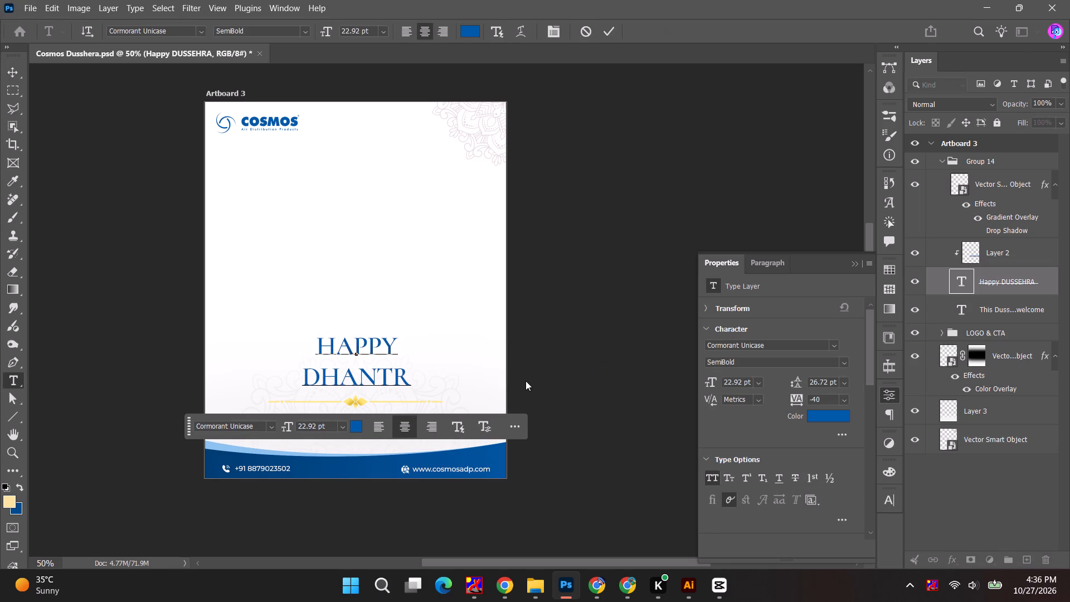
pyautogui.press('BackSpace')
pyautogui.write('eras')
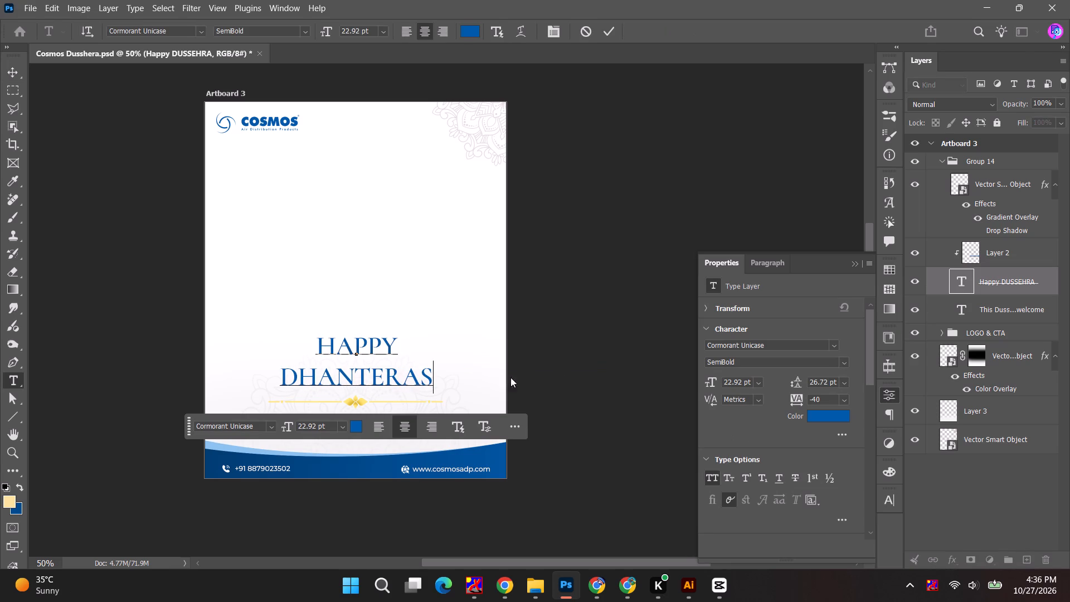
# Set the word "HAPPY" to 15 pt and the leading of the "DHANTERAS" line to 21 pt.
pyautogui.moveTo(322, 344); pyautogui.dragTo(487, 348)
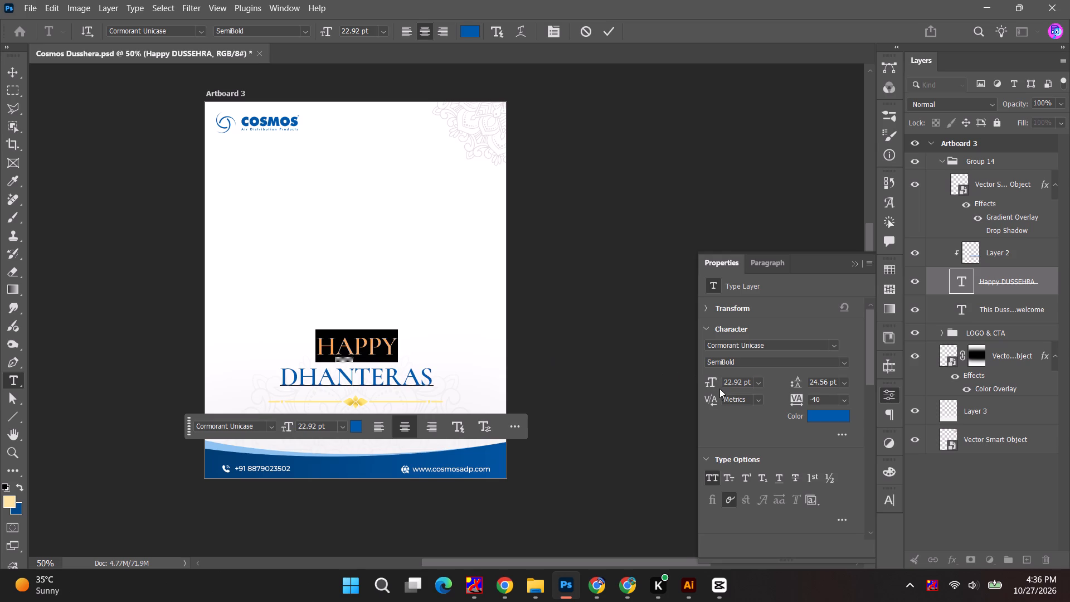
pyautogui.moveTo(710, 381); pyautogui.dragTo(705, 381)
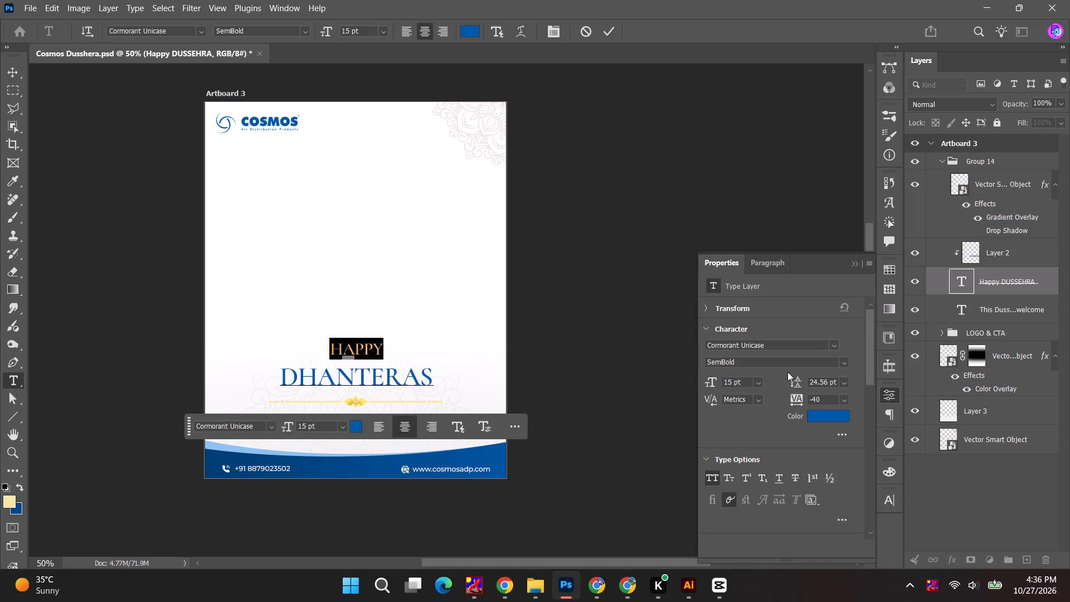
pyautogui.moveTo(435, 380); pyautogui.dragTo(143, 378)
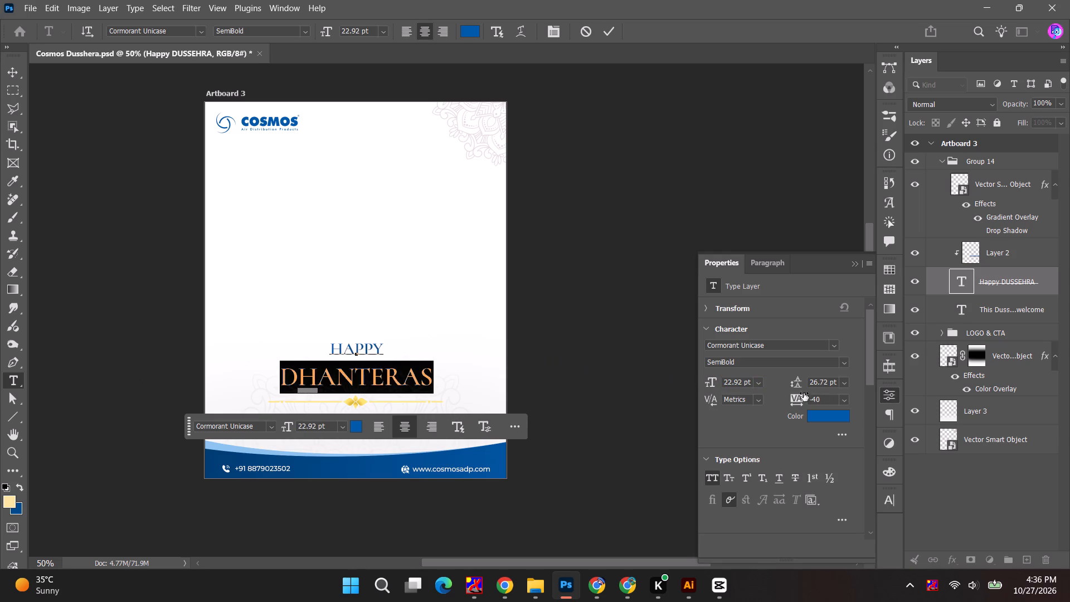
pyautogui.click(821, 385)
pyautogui.scroll(-6, 821, 385)
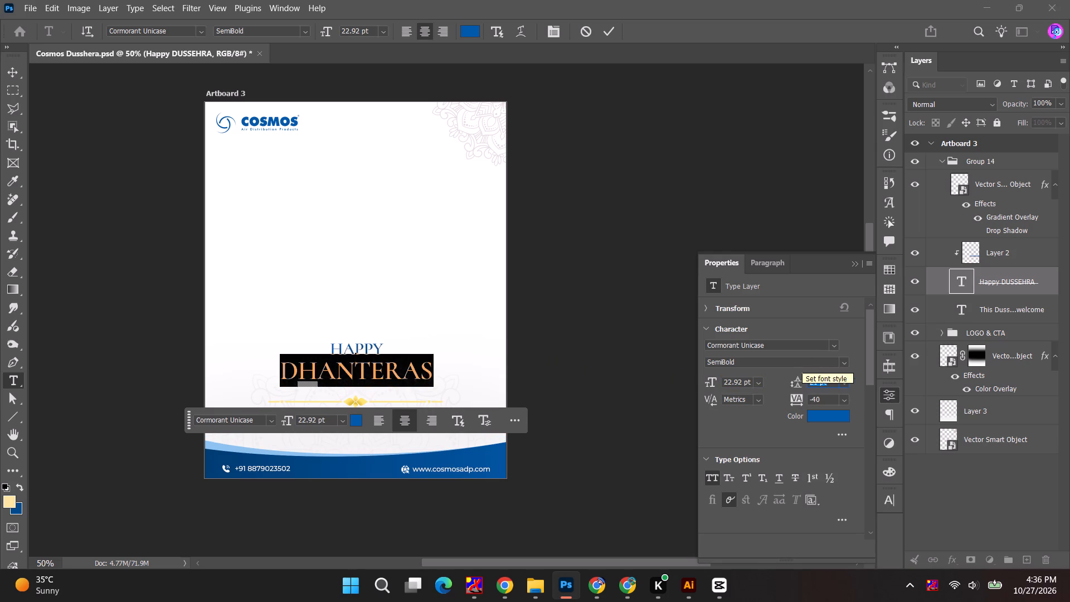
pyautogui.click(840, 358)
pyautogui.press('Escape')
pyautogui.click(610, 23)
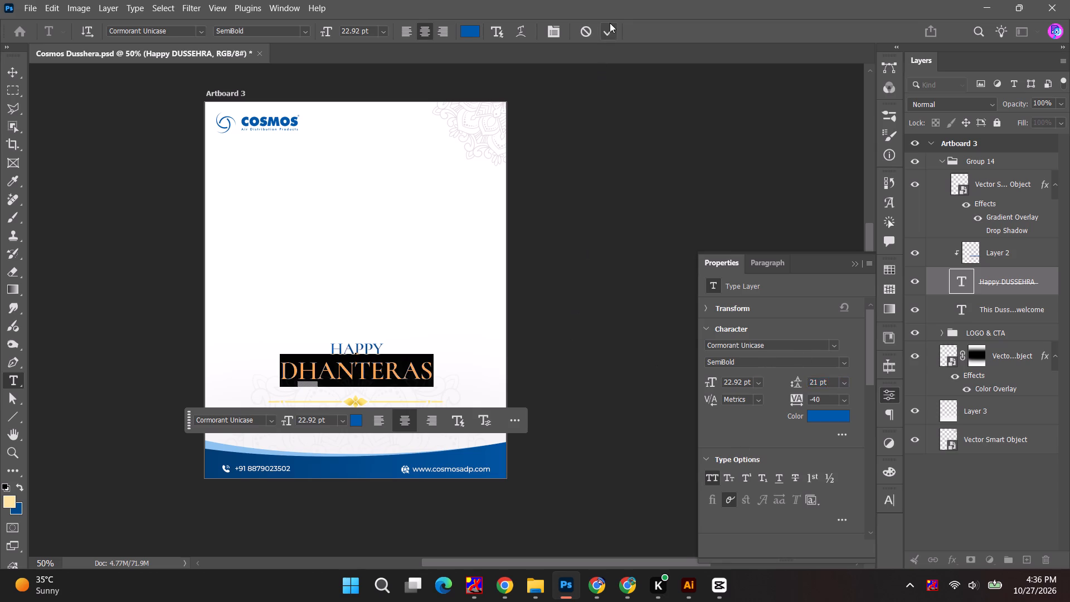
# Shift the "Happy Dhanteras" heading slightly down, closer to the gold divider.
pyautogui.click(605, 159)
pyautogui.moveTo(370, 366); pyautogui.dragTo(370, 376)
pyautogui.click(588, 363)
# Check the Dhanteras reference image in Chrome, and in Photoshop move the heading straight up about 745 px to the top of the artboard.
pyautogui.hotkey('alt', 'Tab')
pyautogui.hotkey('alt', 'Tab')
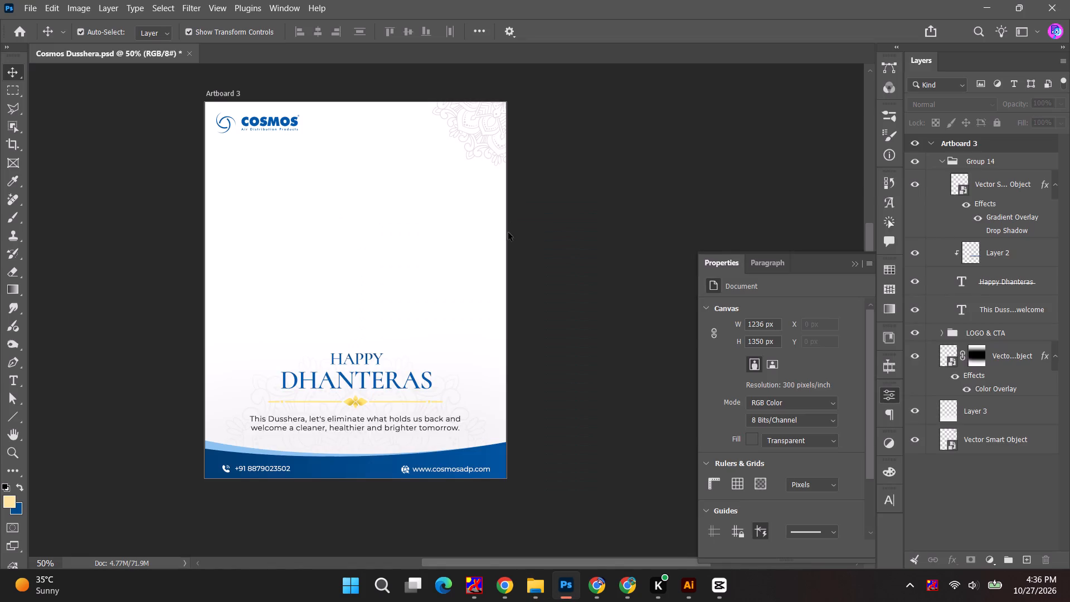
pyautogui.hotkey('alt', 'Tab')
pyautogui.hotkey('alt', 'Tab')
pyautogui.hotkey('alt', 'Tab')
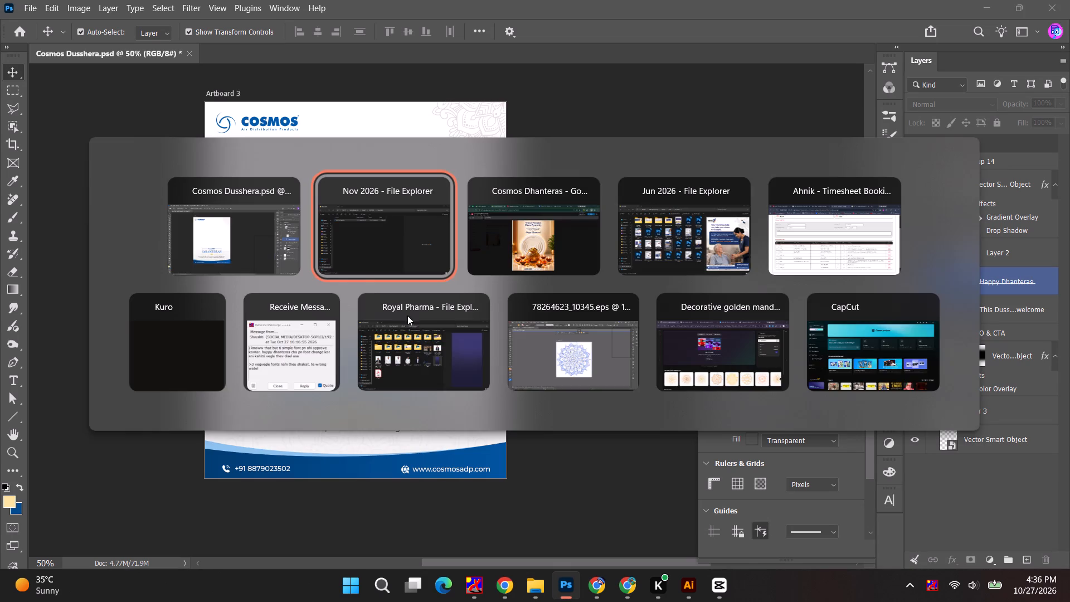
pyautogui.keyDown('alt'); pyautogui.click(560, 246); pyautogui.keyUp('alt')
pyautogui.hotkey('alt', 'Tab')
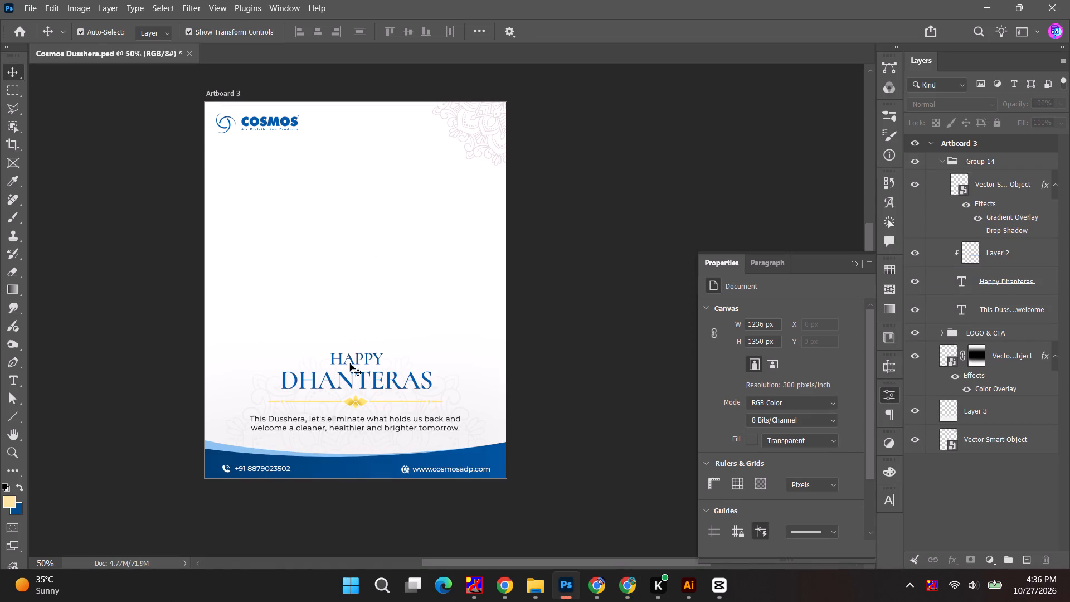
pyautogui.moveTo(366, 380); pyautogui.dragTo(364, 173)
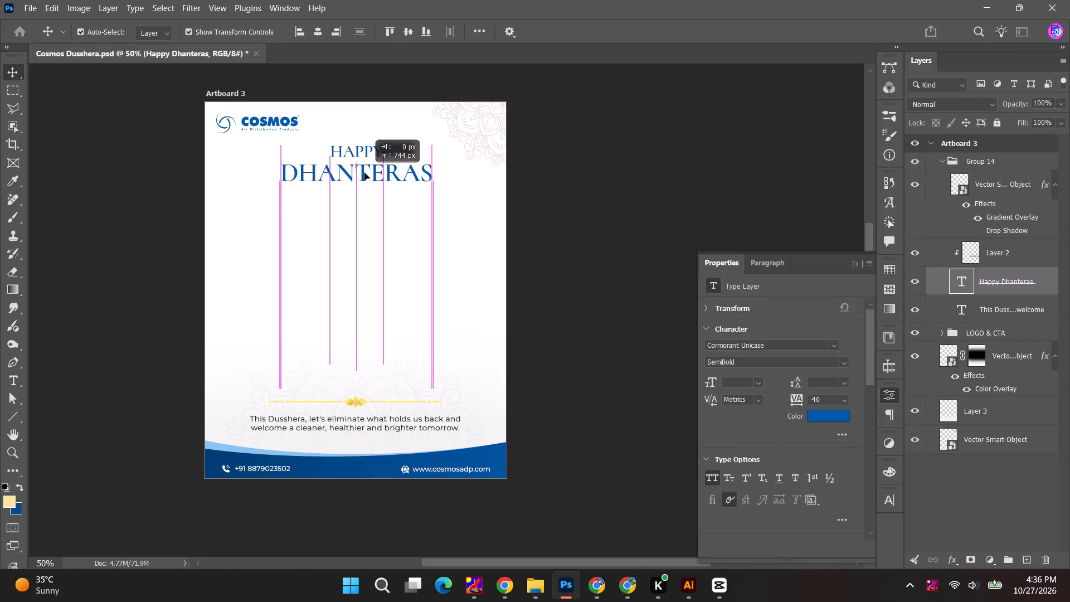
pyautogui.moveTo(364, 173); pyautogui.dragTo(364, 172)
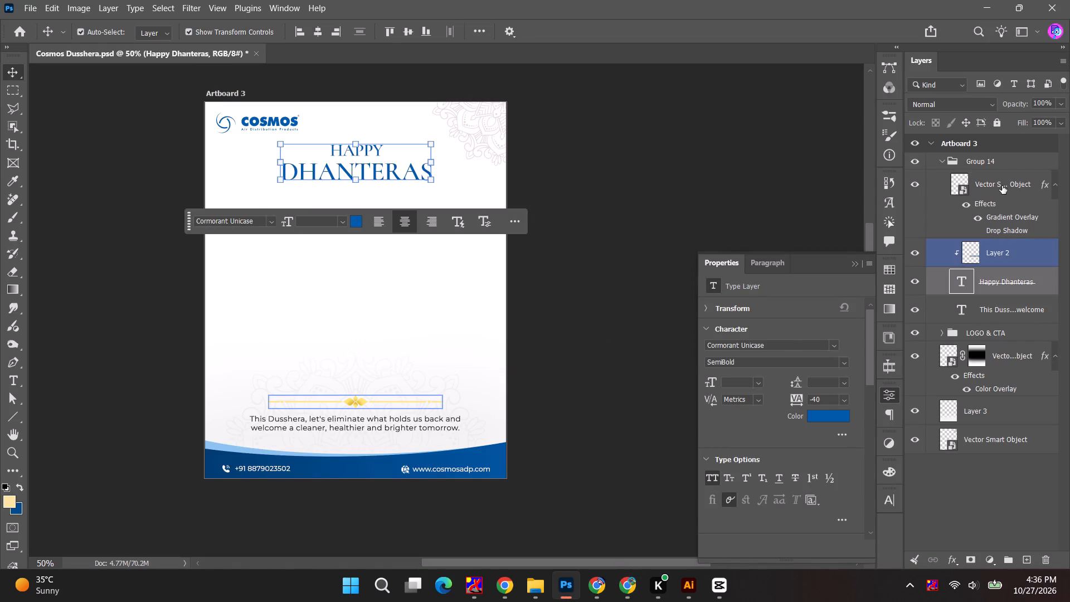
# Move the gold divider vector straight up to directly beneath the "Happy Dhanteras" heading, at Y 331.5 px.
pyautogui.click(1001, 184)
pyautogui.hotkey('ctrl', 't')
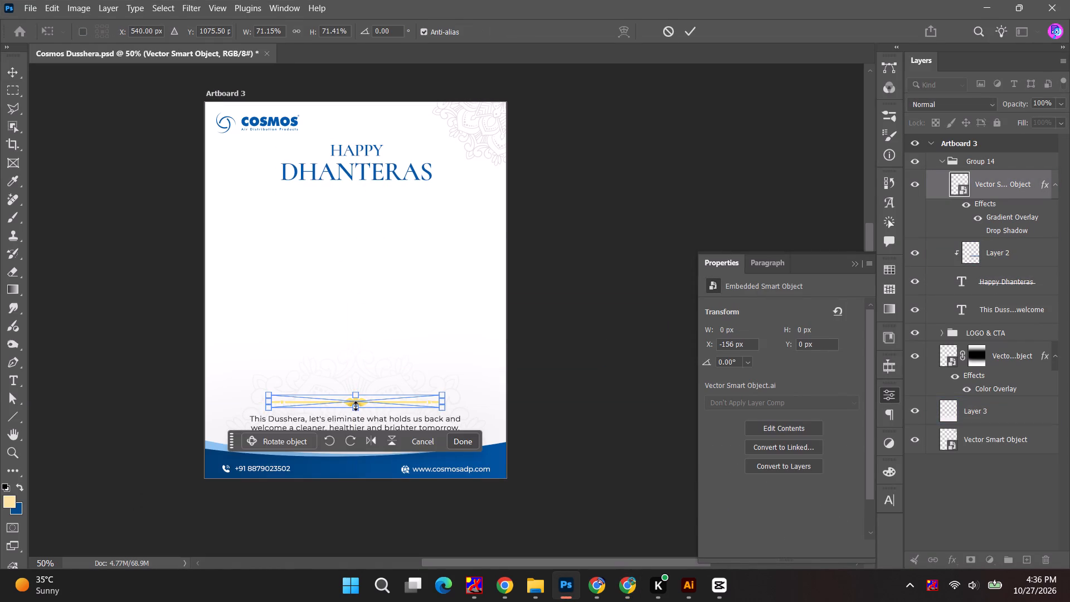
pyautogui.moveTo(356, 406); pyautogui.dragTo(355, 237)
pyautogui.hotkey('ctrl', 'z')
pyautogui.moveTo(362, 401); pyautogui.dragTo(363, 399)
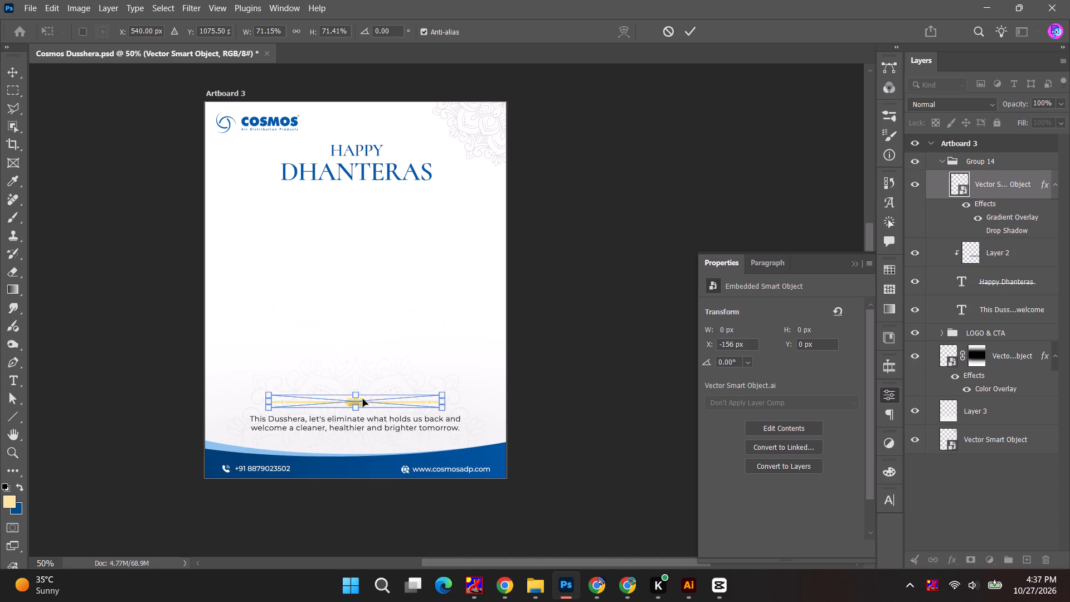
pyautogui.moveTo(363, 399); pyautogui.dragTo(353, 193)
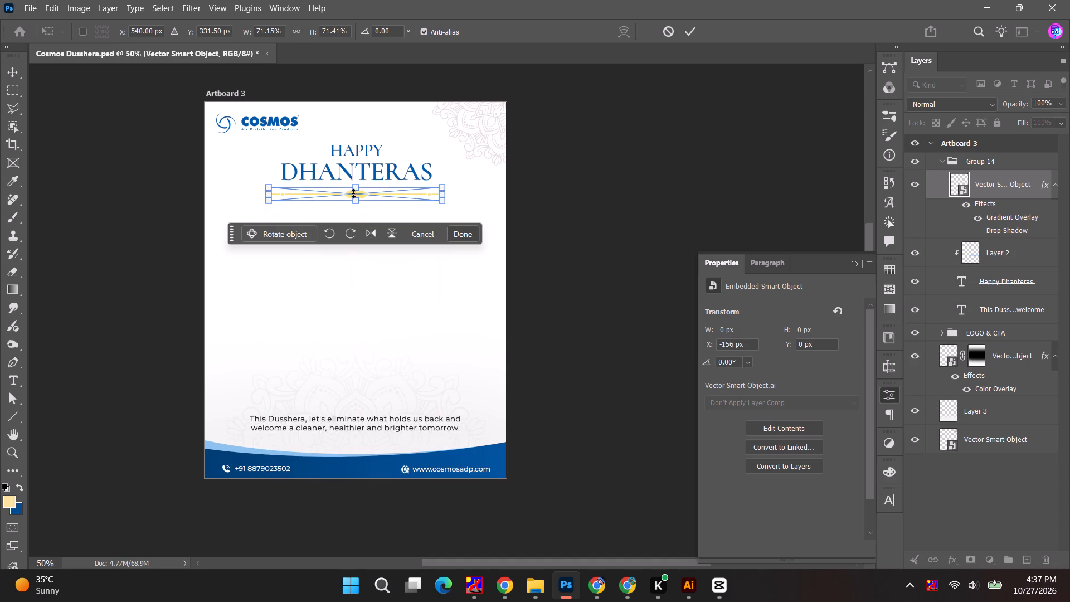
pyautogui.click(693, 32)
pyautogui.click(701, 192)
# Move the two-line Dusshera message up to sit centred just below the gold divider.
pyautogui.moveTo(416, 422); pyautogui.dragTo(420, 196)
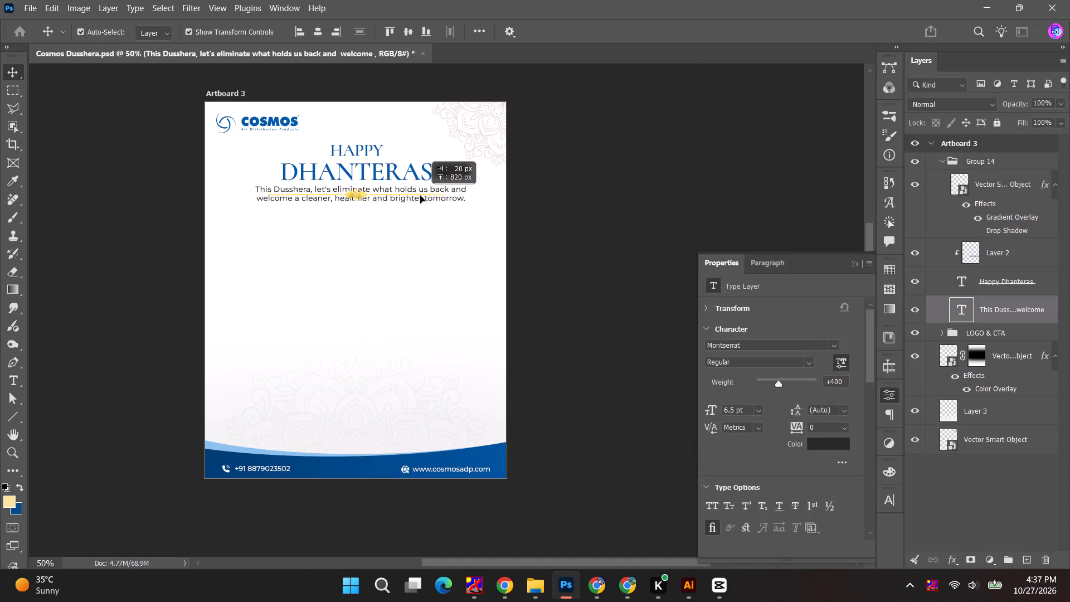
pyautogui.moveTo(420, 196); pyautogui.dragTo(417, 213)
# In Chrome, copy the "Where Precision Meets Prosperity." and "May This Dhanteras Bring..." lines from the COSMOS row of the November 2026 sheet.
pyautogui.hotkey('alt', 'Tab')
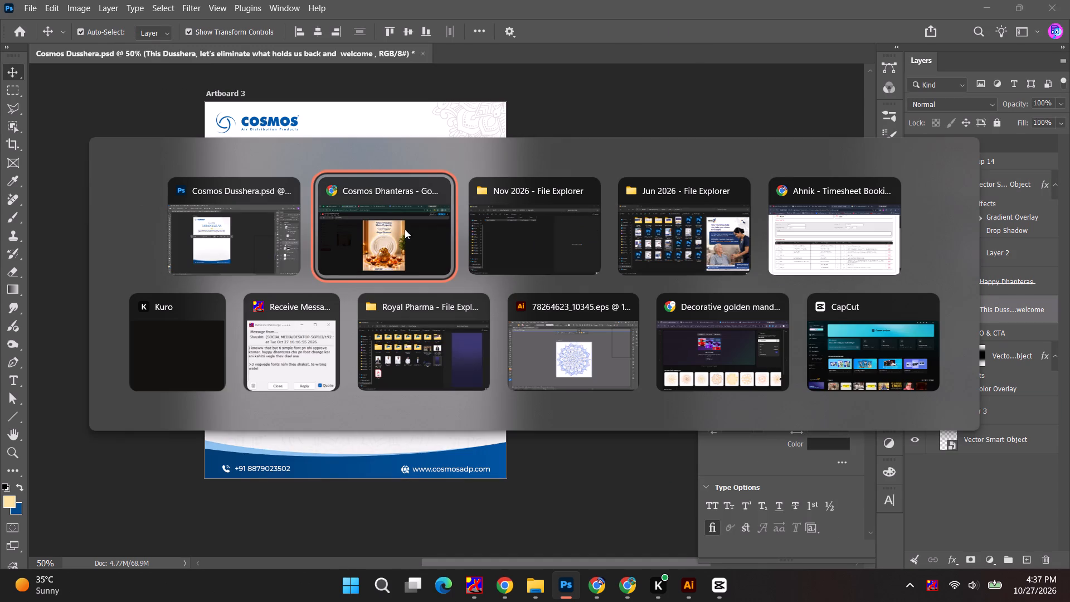
pyautogui.keyDown('alt'); pyautogui.click(385, 228); pyautogui.keyUp('alt')
pyautogui.click(122, 0)
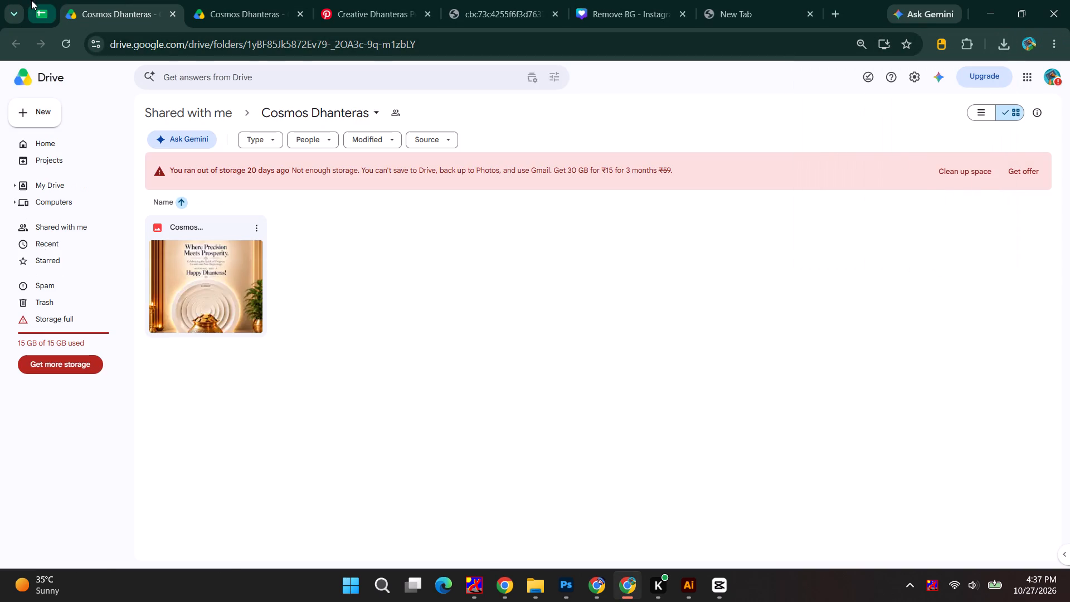
pyautogui.click(31, 0)
pyautogui.doubleClick(585, 362)
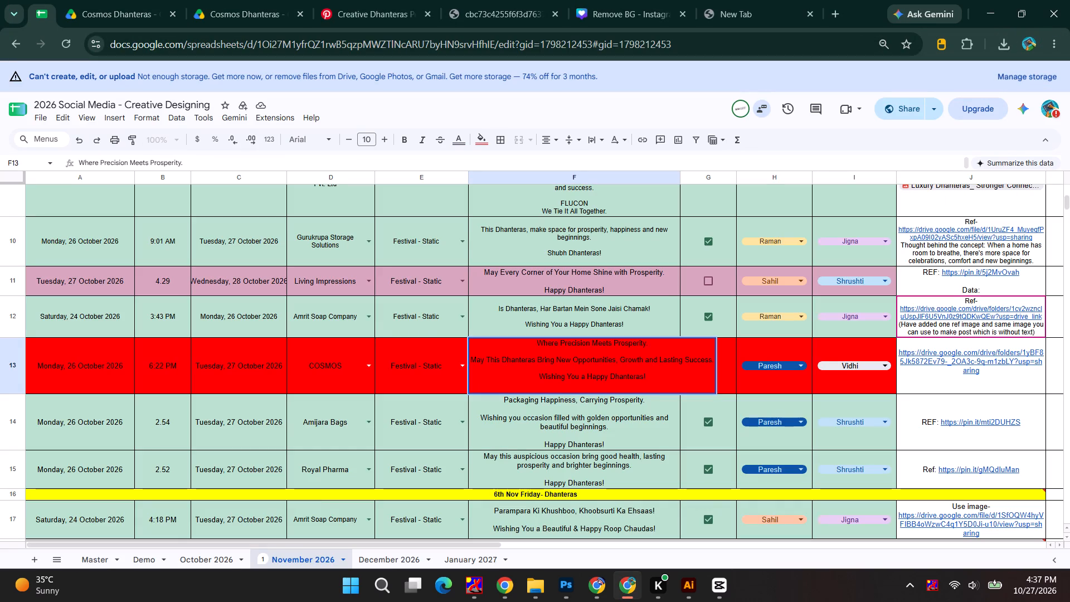
pyautogui.moveTo(713, 360); pyautogui.dragTo(676, 359)
pyautogui.moveTo(676, 359); pyautogui.dragTo(445, 342)
pyautogui.hotkey('ctrl', 'c')
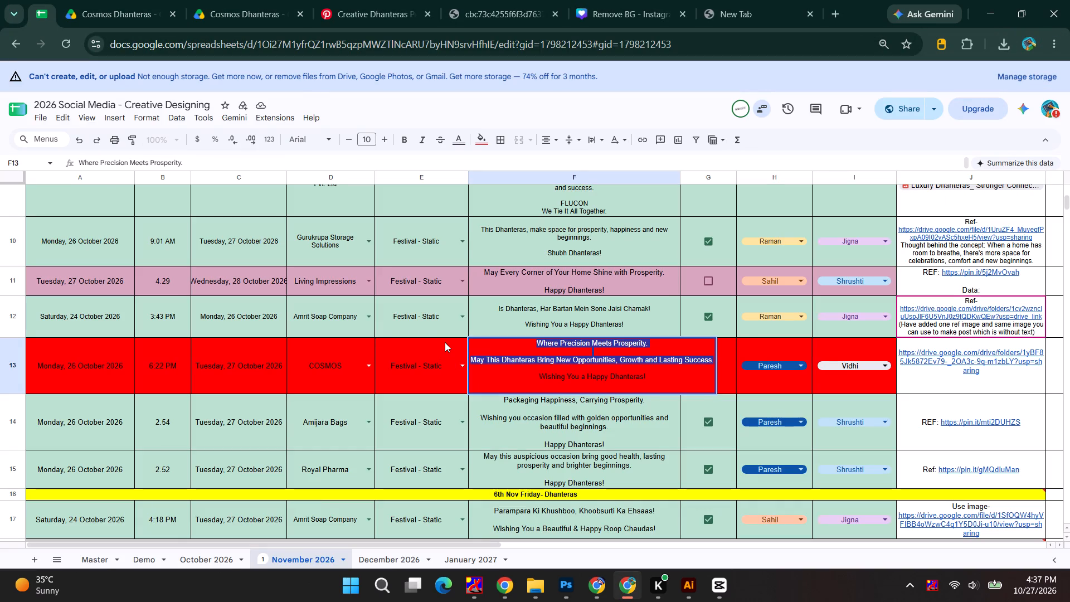
# In Photoshop, replace the Dusshera message with the copied Dhanteras text.
pyautogui.hotkey('alt', 'Tab')
pyautogui.doubleClick(343, 215)
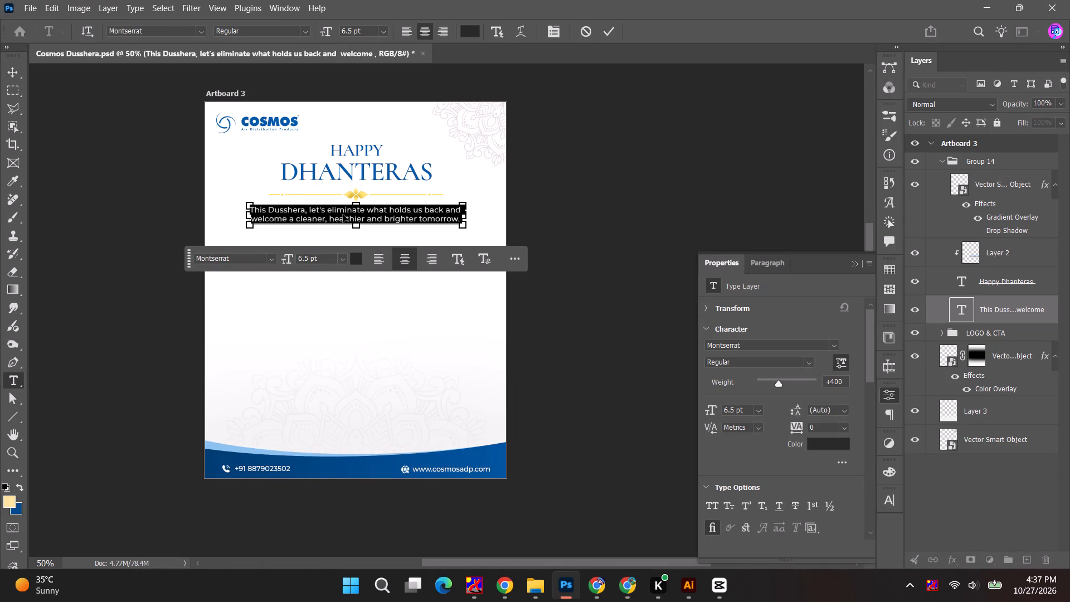
pyautogui.hotkey('ctrl', 'v')
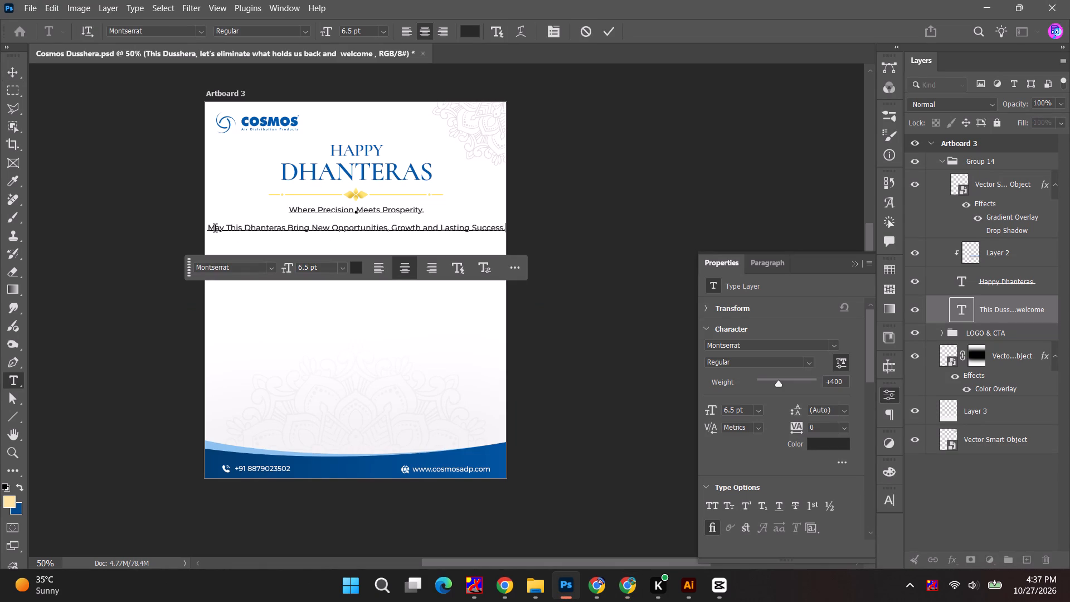
# Cut the "May This Dhanteras Bring..." line out of the message, leaving only "Where Precision Meets Prosperity." in that text layer.
pyautogui.moveTo(210, 229); pyautogui.dragTo(809, 228)
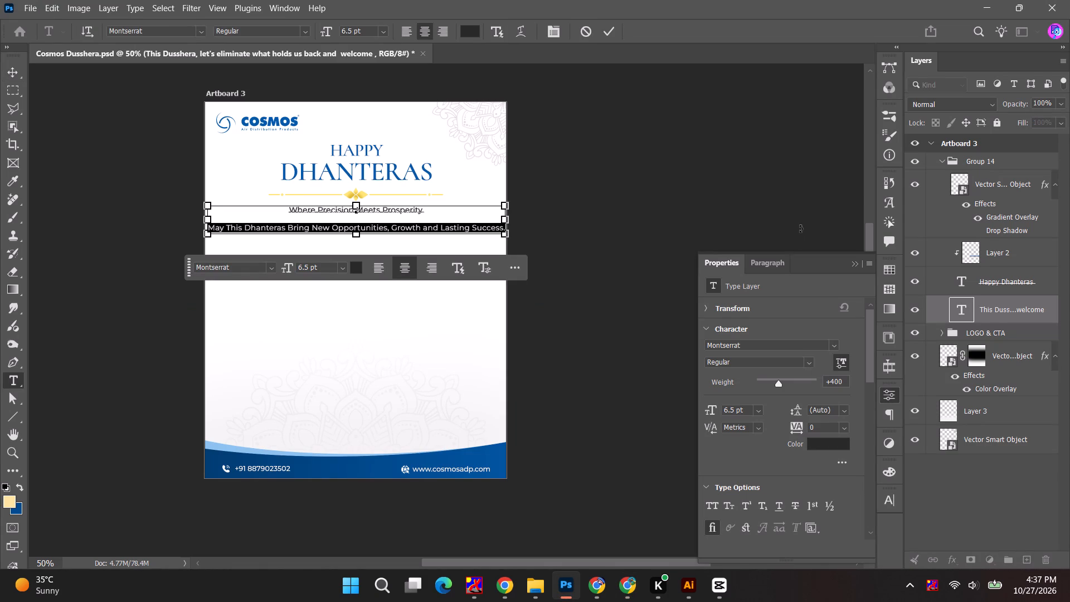
pyautogui.hotkey('ctrl', 'x')
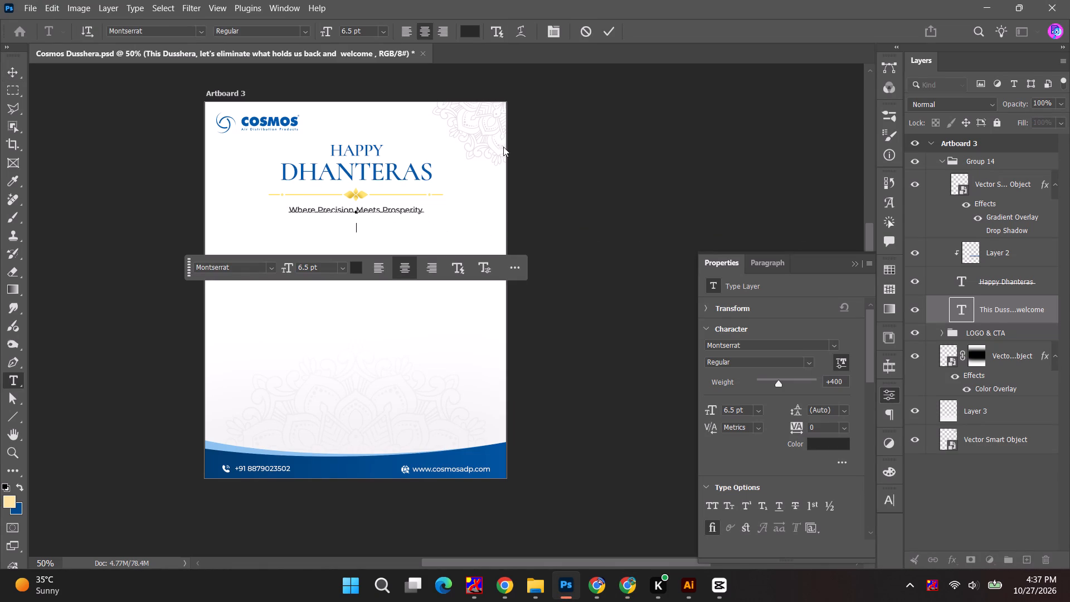
pyautogui.press('BackSpace')
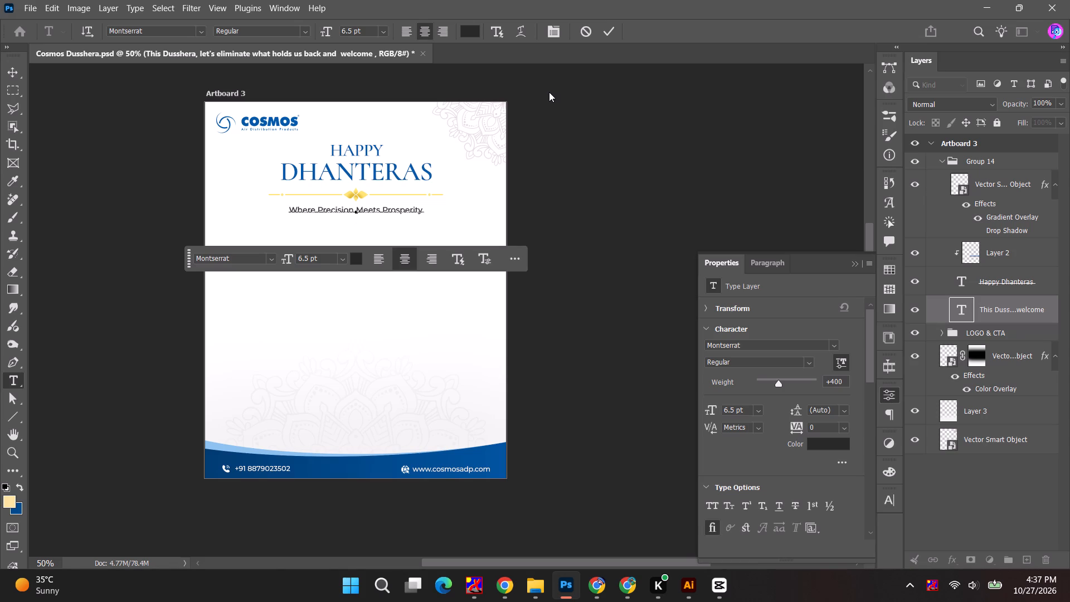
pyautogui.press('BackSpace')
pyautogui.press('Escape')
# Scale "Where Precision Meets Prosperity." to about 127.5%, nearly the gold divider's width, and shift it slightly down below the divider.
pyautogui.keyDown('alt'); pyautogui.scroll(6, 352, 202); pyautogui.keyUp('alt')
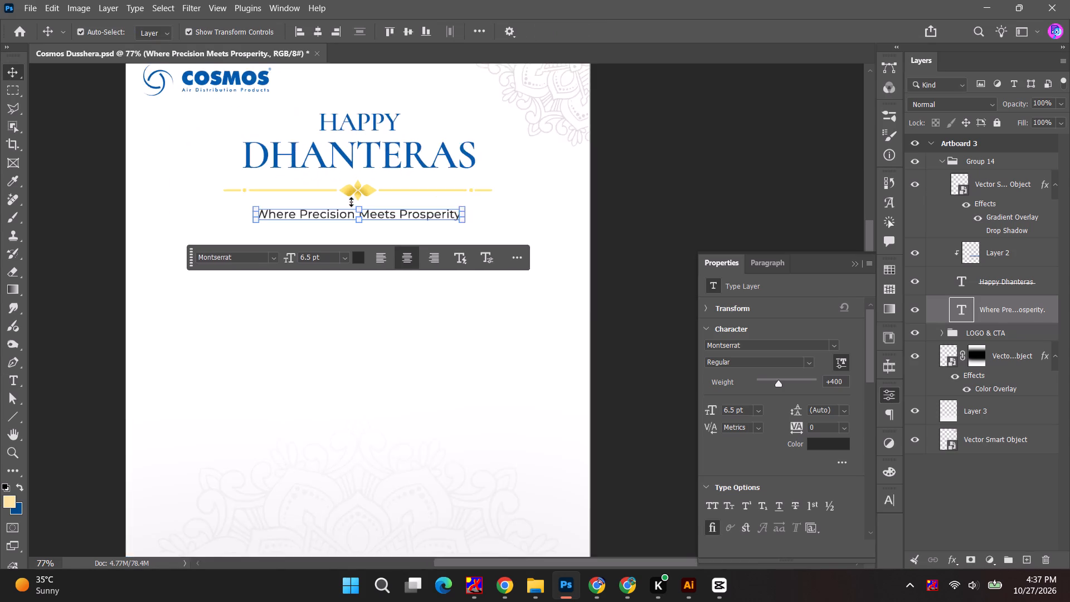
pyautogui.keyDown('alt'); pyautogui.scroll(4, 351, 202); pyautogui.keyUp('alt')
pyautogui.keyDown('alt'); pyautogui.keyDown('shift'); pyautogui.moveTo(529, 234); pyautogui.dragTo(578, 247); pyautogui.keyUp('shift'); pyautogui.keyUp('alt')
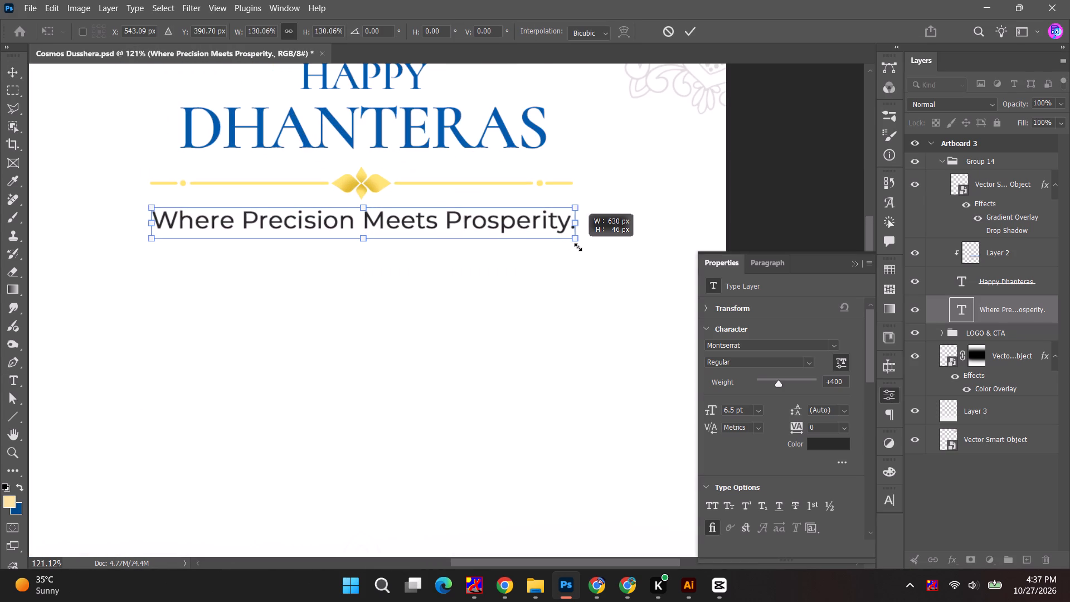
pyautogui.keyDown('alt'); pyautogui.keyDown('shift'); pyautogui.moveTo(578, 247); pyautogui.dragTo(573, 244); pyautogui.keyUp('shift'); pyautogui.keyUp('alt')
pyautogui.moveTo(498, 228); pyautogui.dragTo(498, 234)
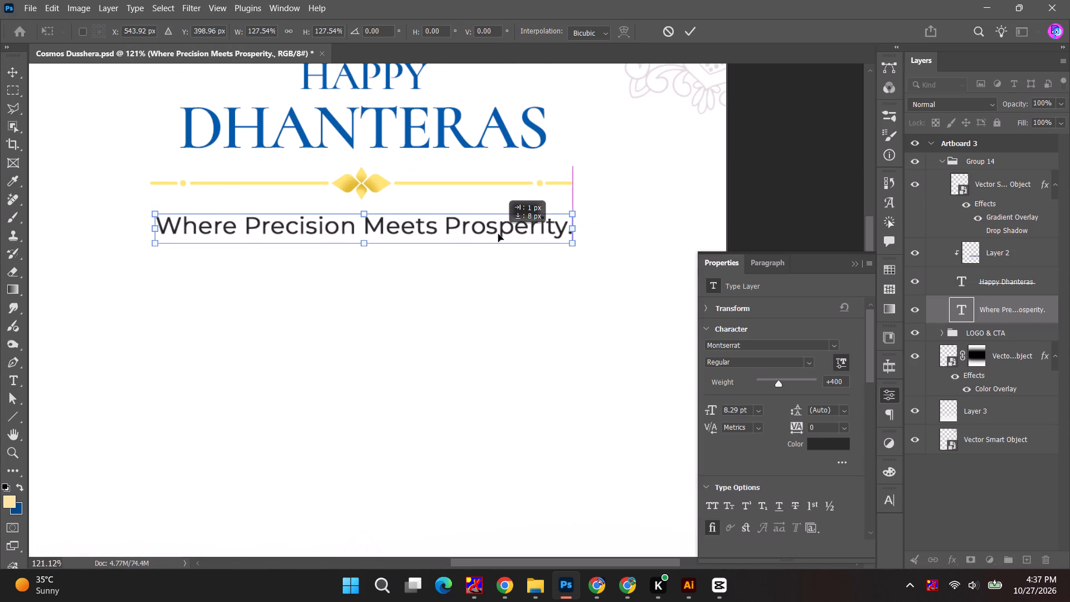
pyautogui.moveTo(498, 234); pyautogui.dragTo(498, 234)
pyautogui.click(690, 31)
pyautogui.moveTo(638, 160); pyautogui.dragTo(631, 164)
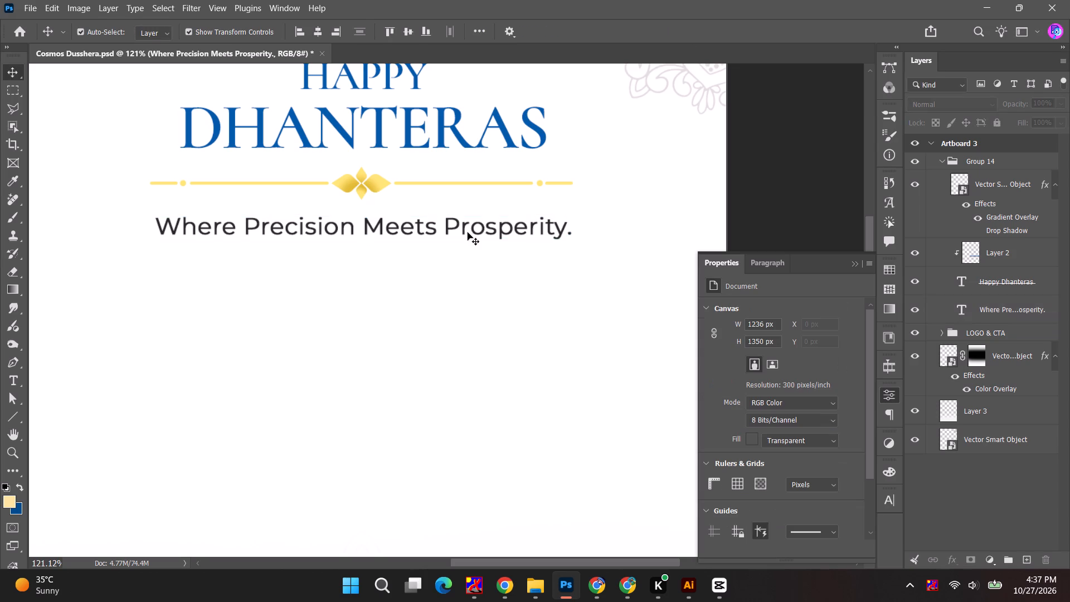
# Duplicate the "Where Precision Meets Prosperity." line directly below itself and replace the copy's text with the cut "May This Dhanteras Bring..." line.
pyautogui.keyDown('alt'); pyautogui.moveTo(471, 230); pyautogui.dragTo(472, 273); pyautogui.keyUp('alt')
pyautogui.doubleClick(472, 271)
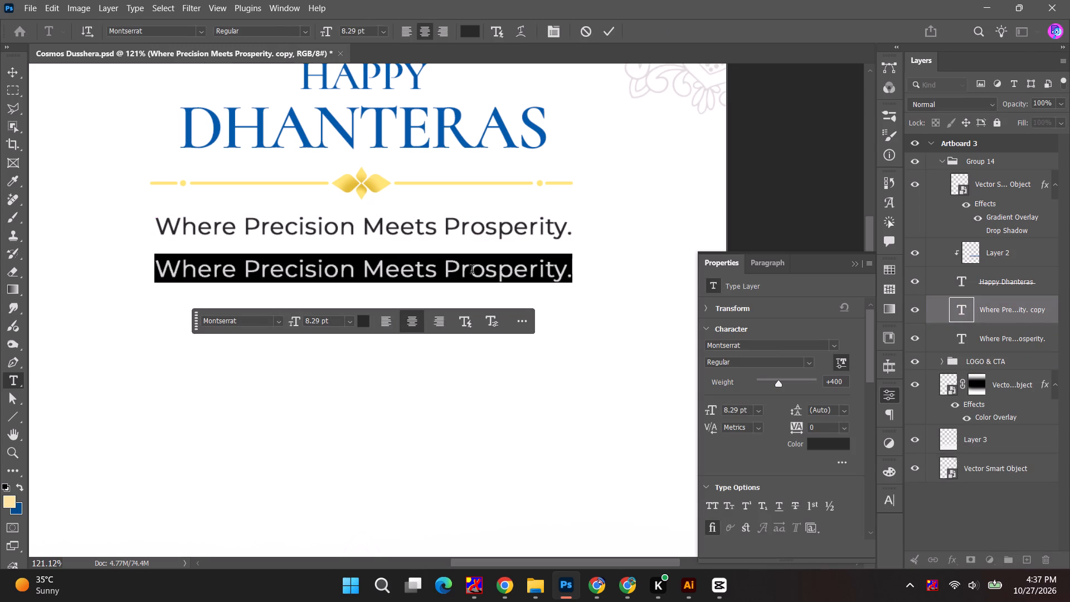
pyautogui.hotkey('ctrl', 'v')
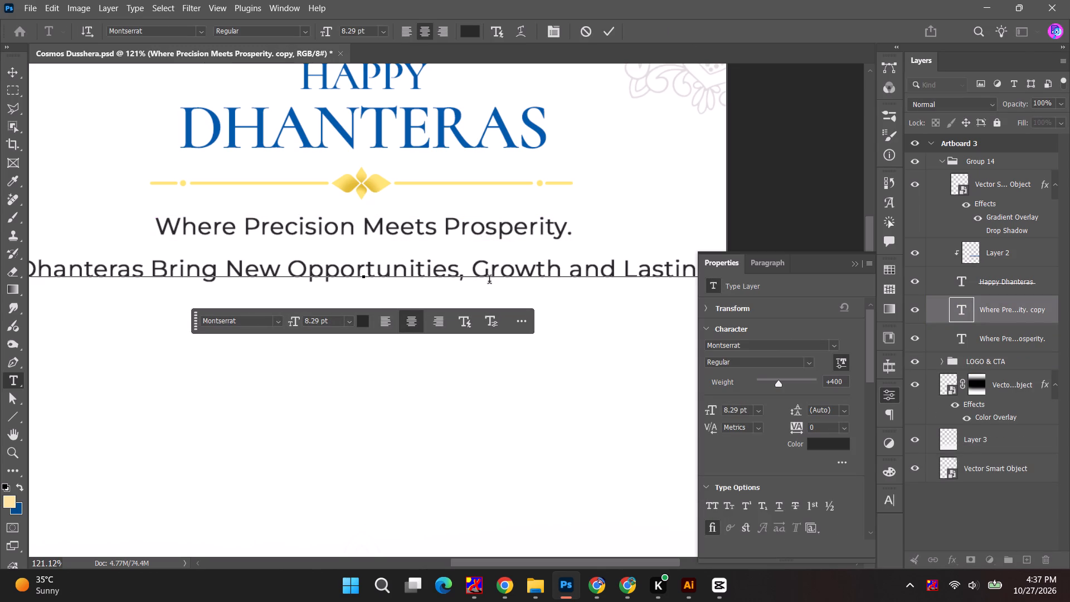
# Break the "May This Dhanteras..." message into two lines, with "Opportunities," starting the second line.
pyautogui.click(468, 268)
pyautogui.press('BackSpace')
pyautogui.press('Return')
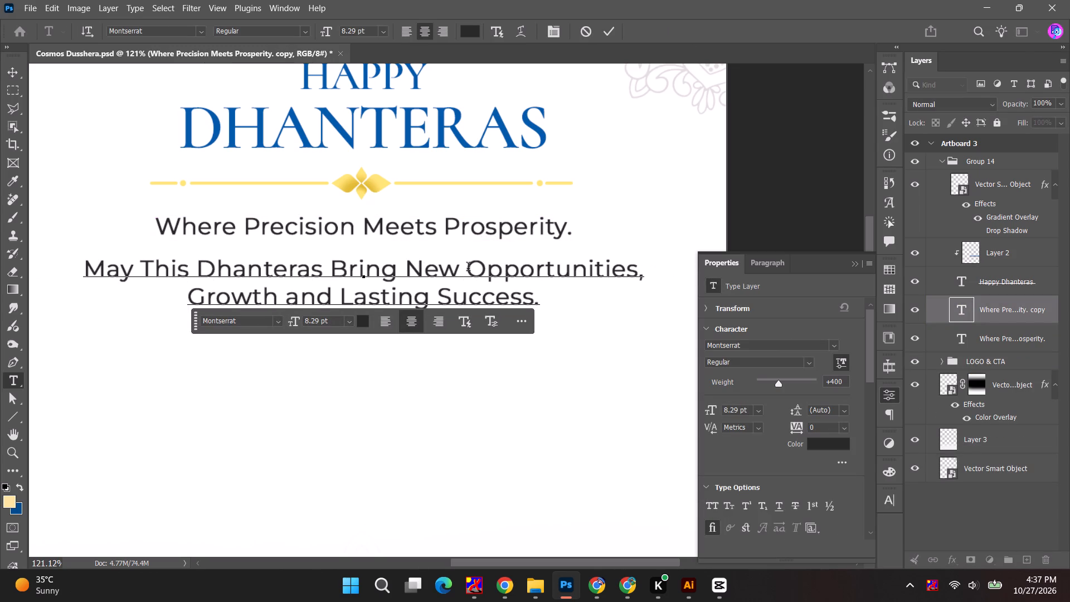
pyautogui.click(464, 270)
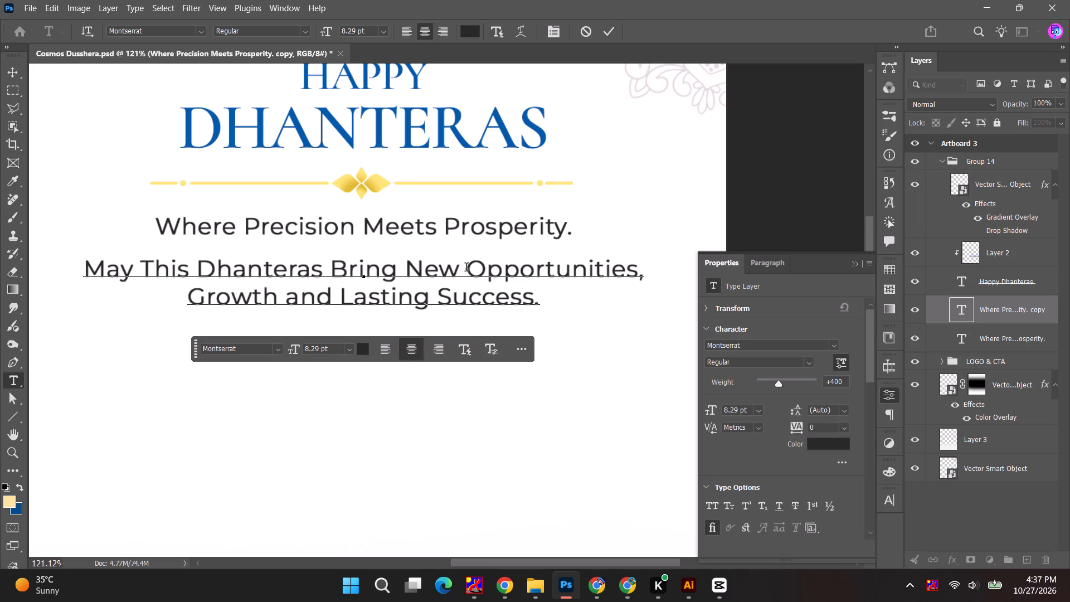
pyautogui.press('Return')
pyautogui.press('BackSpace')
pyautogui.press('Return')
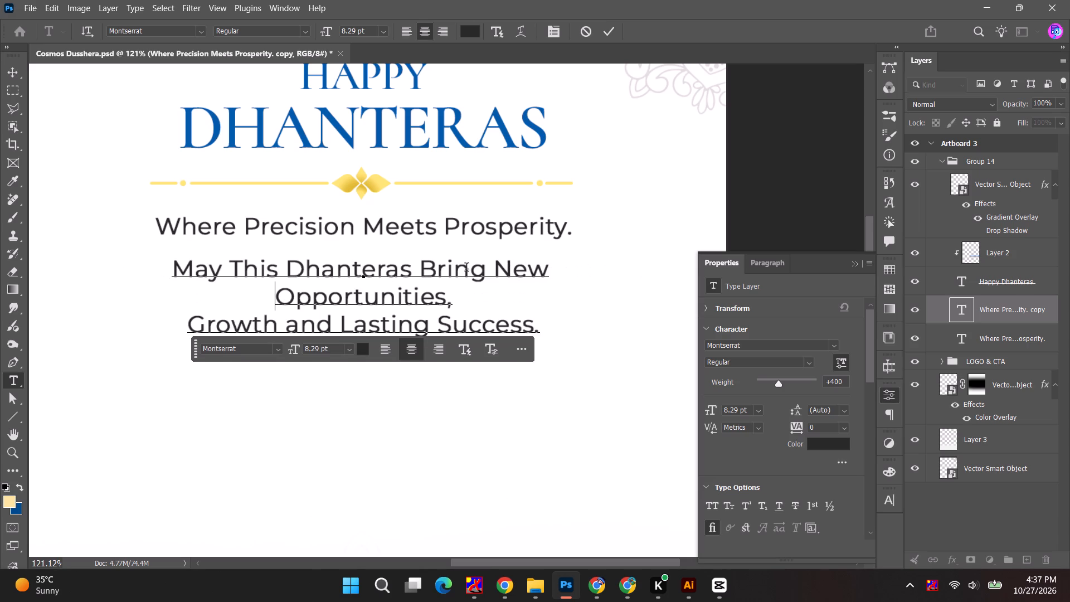
pyautogui.click(519, 305)
pyautogui.press('Delete')
pyautogui.press('space')
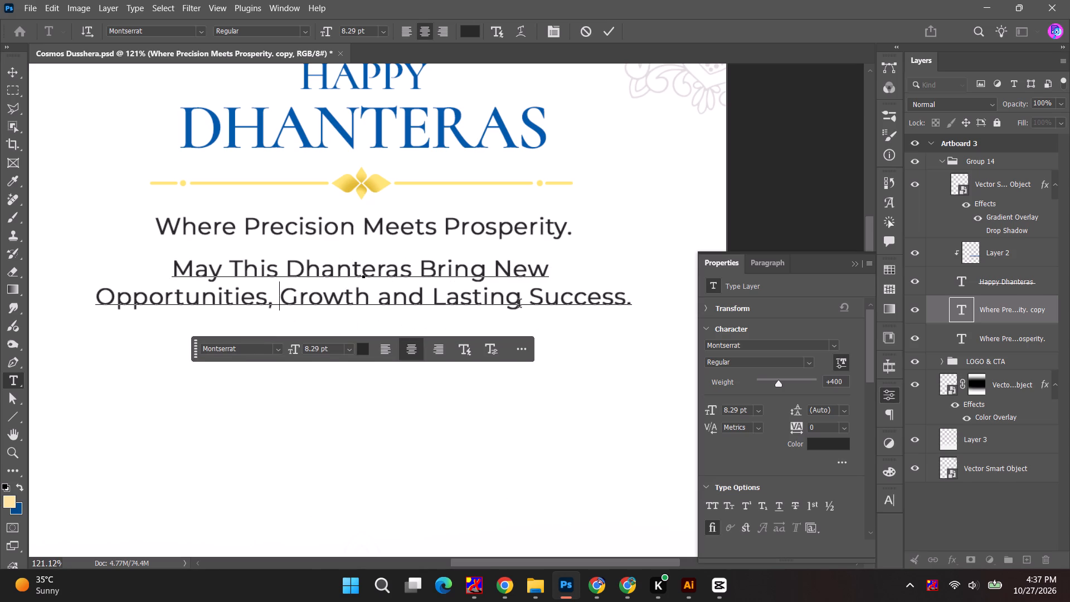
# Replace "and" with "&" in the message's second line, giving "Growth & Lasting Success.".
pyautogui.doubleClick(400, 304)
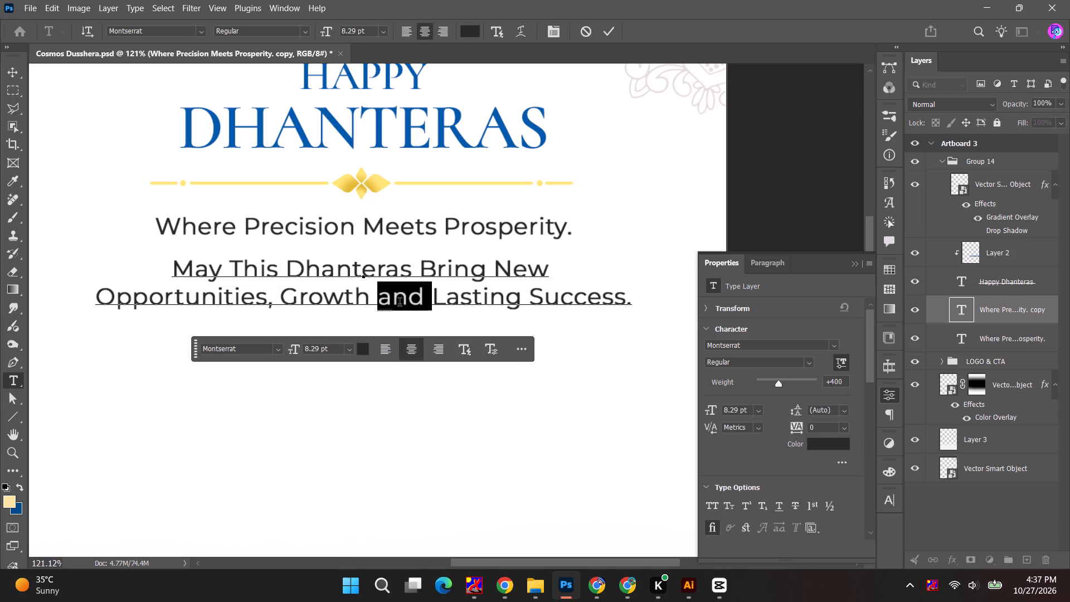
pyautogui.hotkey('shift', '&')
pyautogui.press('space')
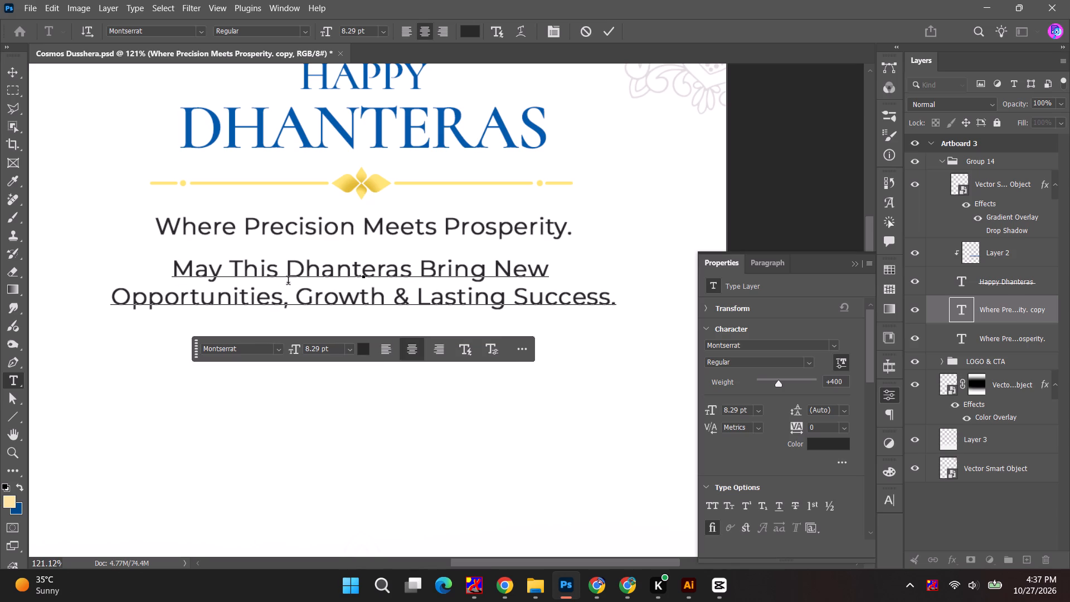
pyautogui.click(608, 28)
pyautogui.click(779, 190)
pyautogui.keyDown('alt'); pyautogui.scroll(-9, 334, 265); pyautogui.keyUp('alt')
pyautogui.click(495, 215)
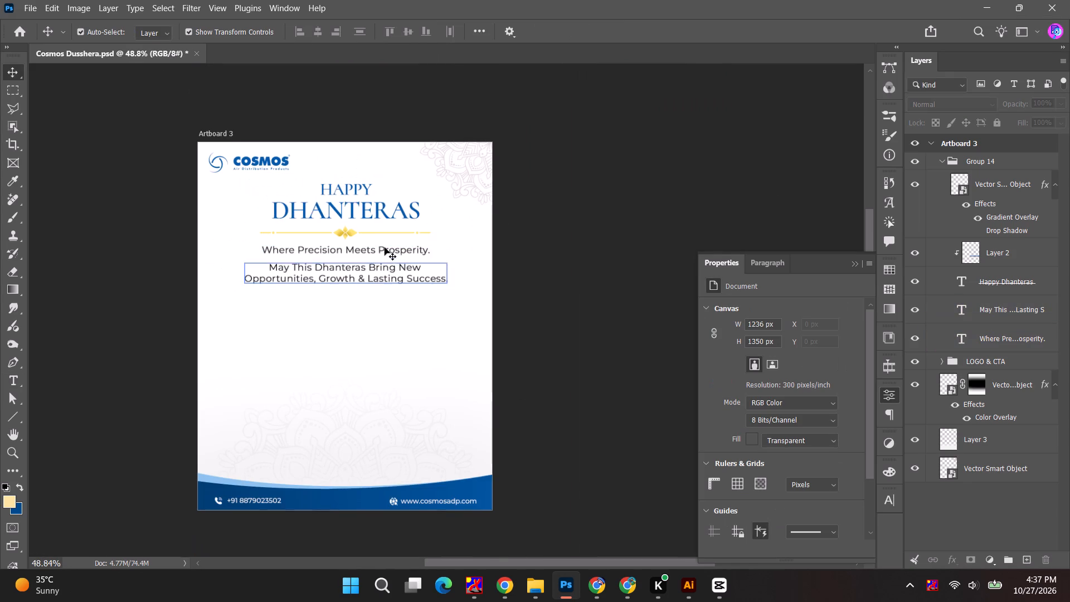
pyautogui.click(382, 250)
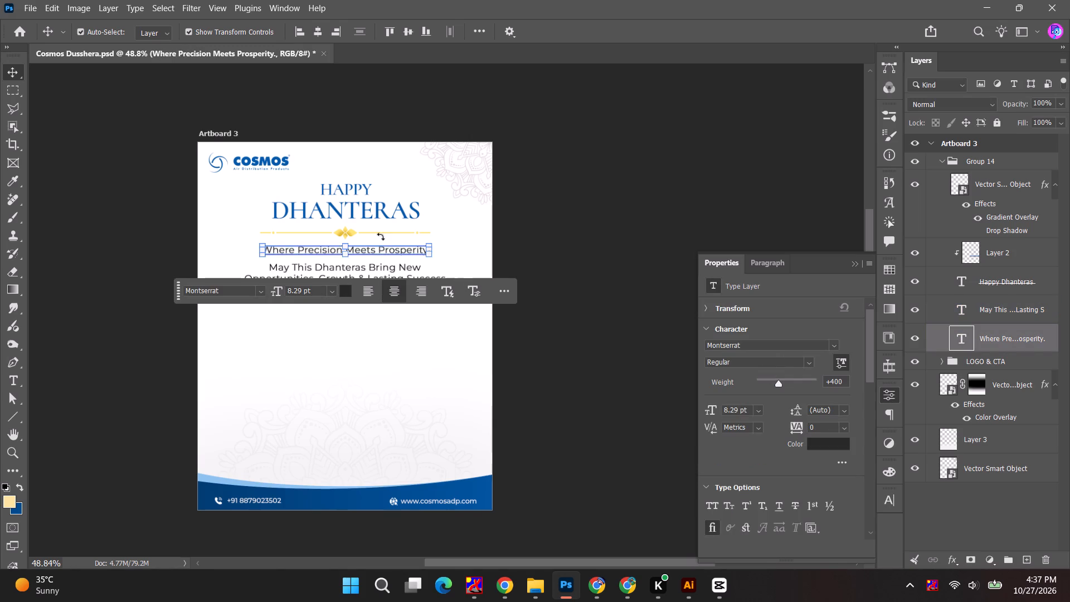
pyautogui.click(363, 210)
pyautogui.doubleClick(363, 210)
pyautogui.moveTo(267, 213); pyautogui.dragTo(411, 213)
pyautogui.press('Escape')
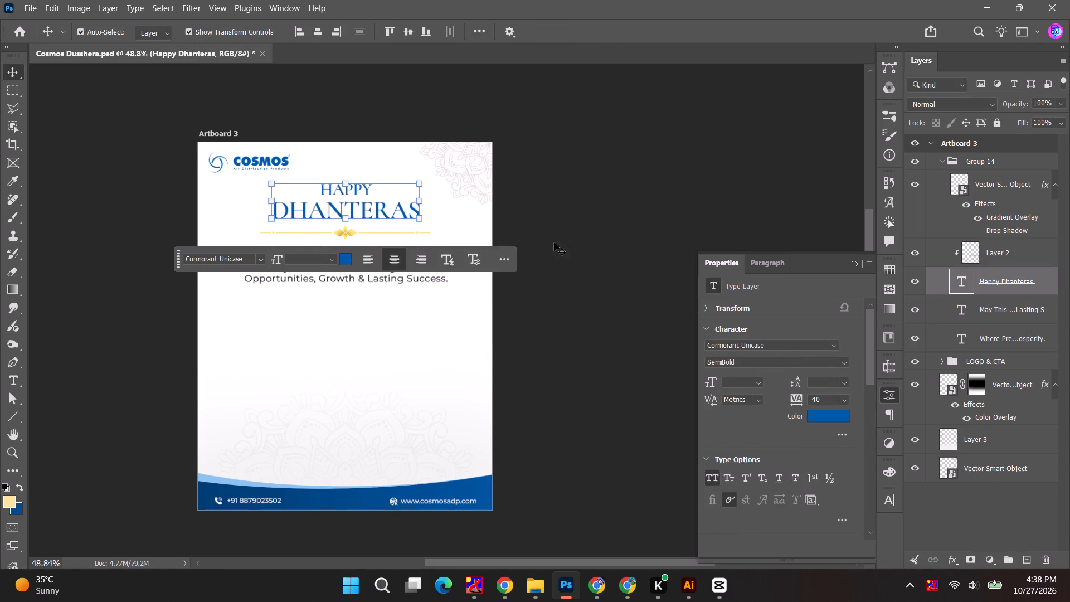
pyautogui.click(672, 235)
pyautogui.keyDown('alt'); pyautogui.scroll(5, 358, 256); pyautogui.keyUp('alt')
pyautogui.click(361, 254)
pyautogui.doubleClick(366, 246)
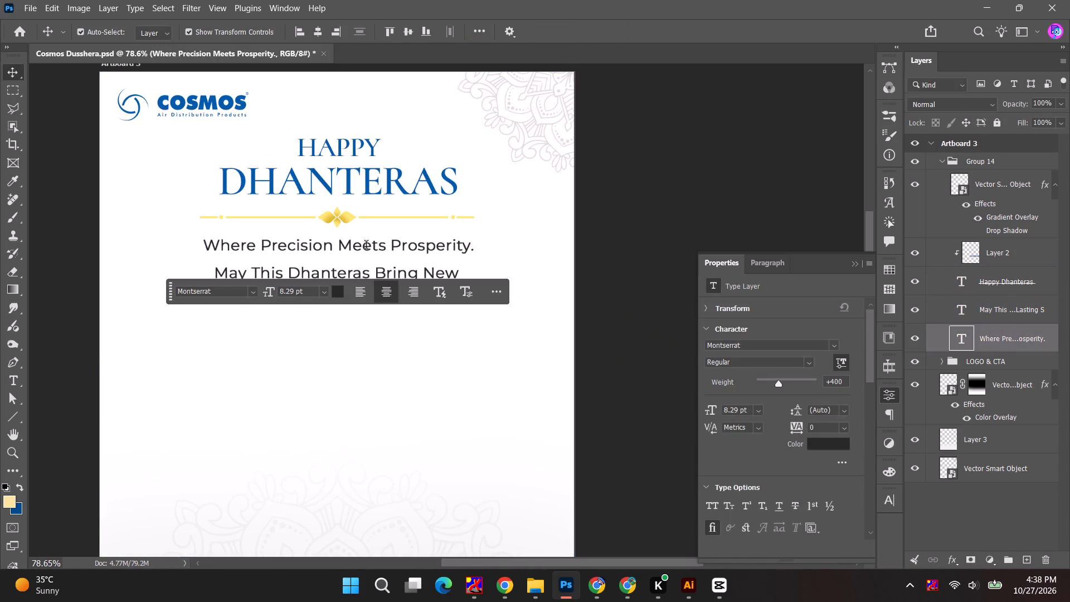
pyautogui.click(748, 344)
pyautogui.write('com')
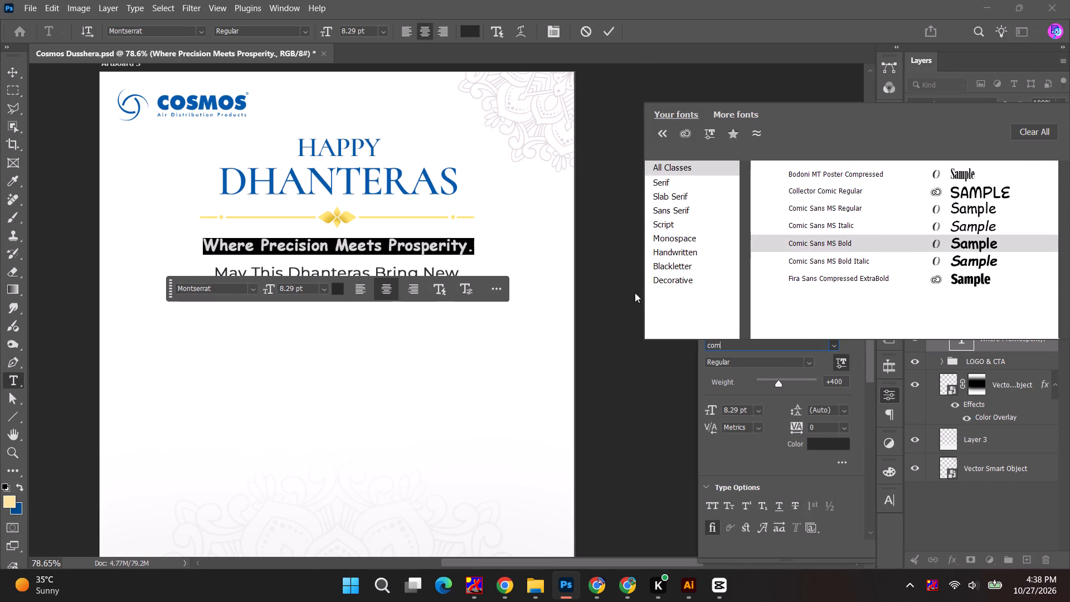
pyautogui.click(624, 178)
# Duplicate the "Happy Dhanteras" heading into the empty area below the two-line message.
pyautogui.click(346, 180)
pyautogui.click(361, 177)
pyautogui.keyDown('alt'); pyautogui.moveTo(366, 175); pyautogui.dragTo(373, 325); pyautogui.keyUp('alt')
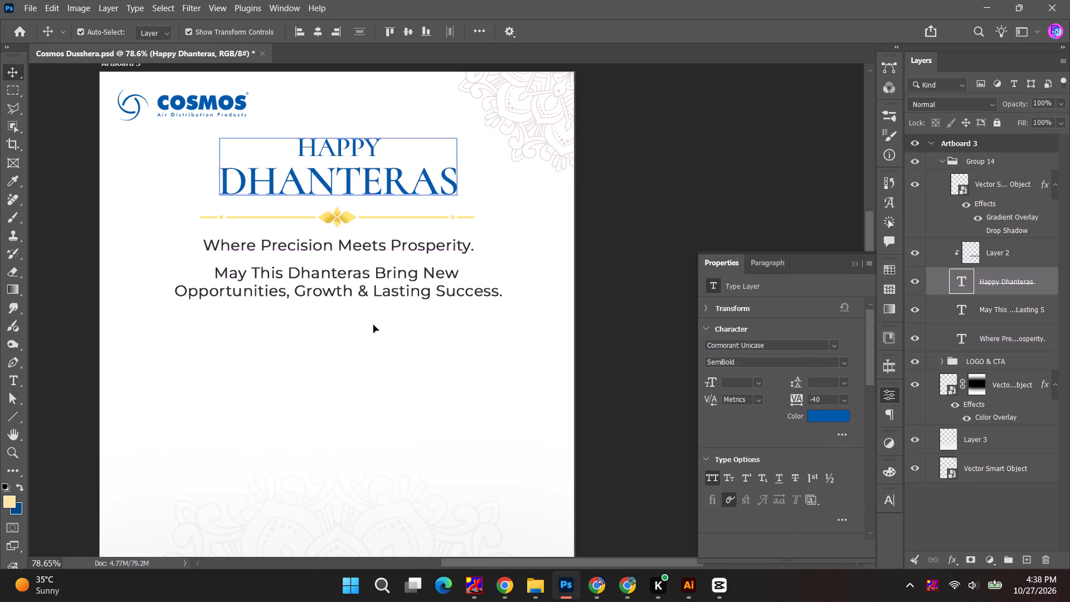
pyautogui.keyDown('alt'); pyautogui.moveTo(373, 325); pyautogui.dragTo(363, 387); pyautogui.keyUp('alt')
# In Chrome, copy only "Where Precision Meets Prosperity." from the COSMOS row of the November 2026 sheet.
pyautogui.hotkey('alt', 'Tab')
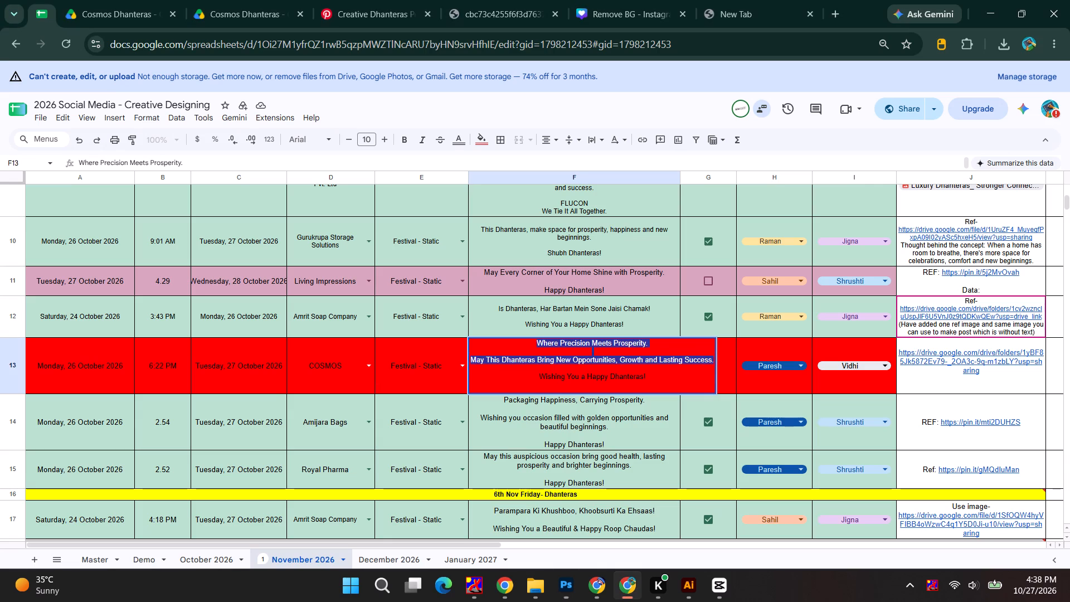
pyautogui.click(576, 361)
pyautogui.moveTo(537, 344); pyautogui.dragTo(685, 343)
pyautogui.hotkey('ctrl', 'c')
# In Photoshop, replace the duplicated heading's text with the copied "Where Precision Meets Prosperity." line.
pyautogui.hotkey('alt', 'Tab')
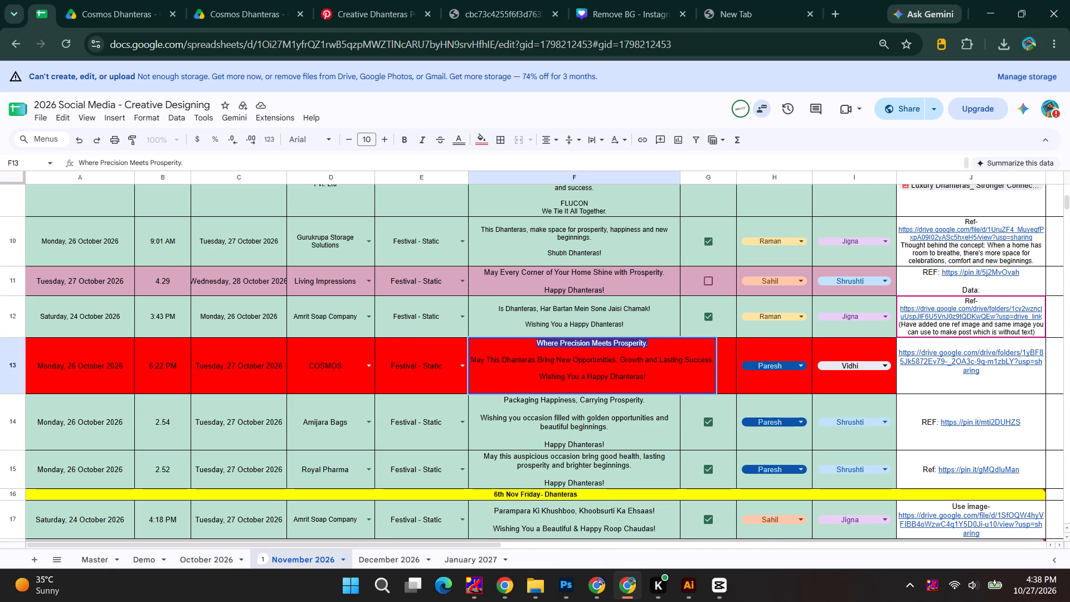
pyautogui.doubleClick(320, 367)
pyautogui.hotkey('ctrl', 'v')
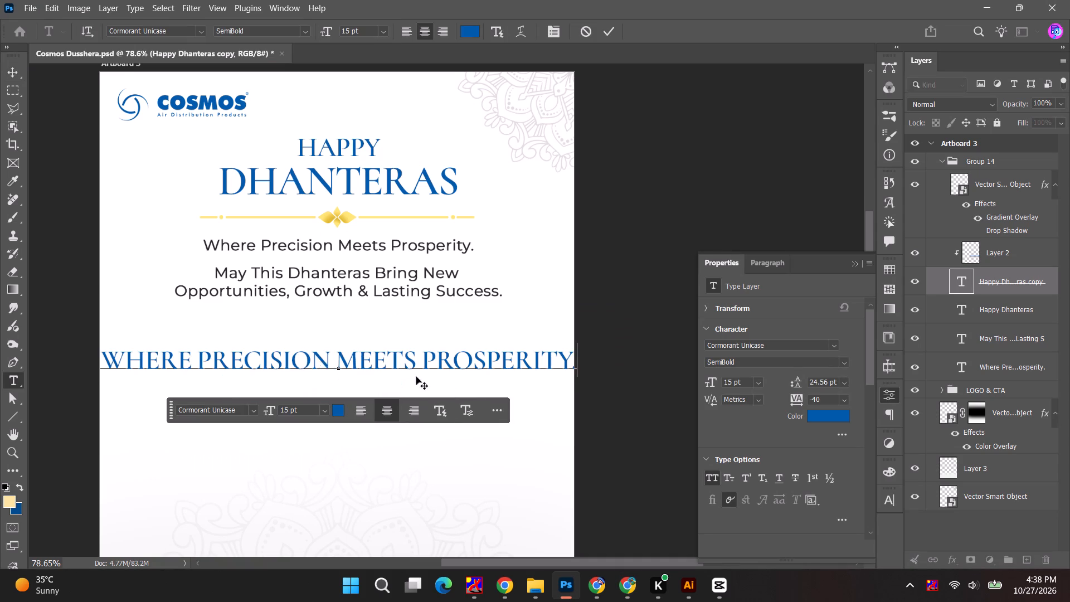
# Turn off All Caps for the blue "Where Precision Meets Prosperity." text and set its size to 10 pt.
pyautogui.hotkey('ctrl', 'a')
pyautogui.click(709, 478)
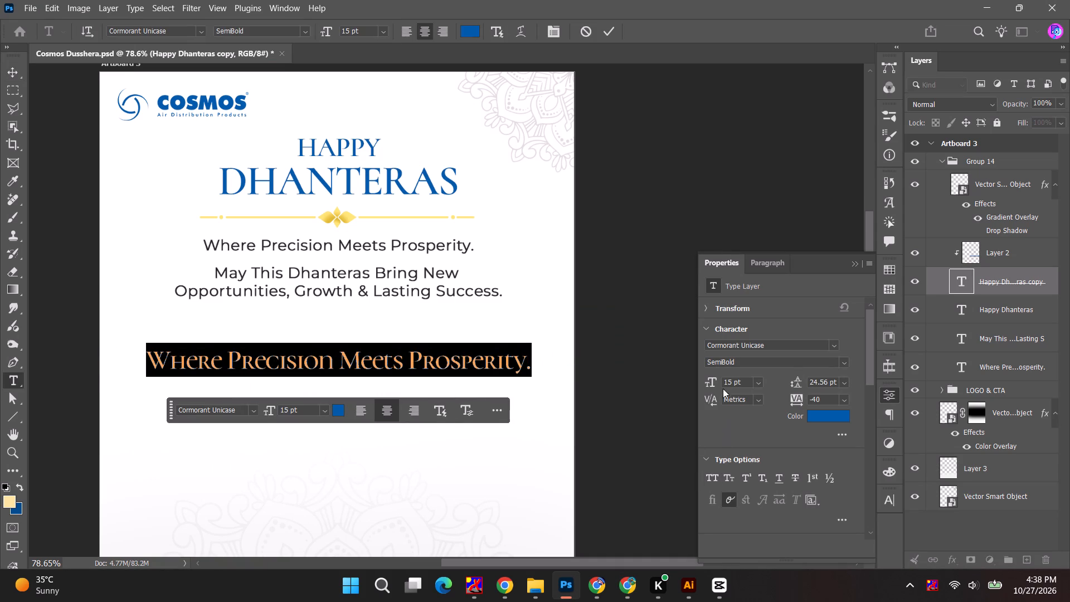
pyautogui.click(714, 382)
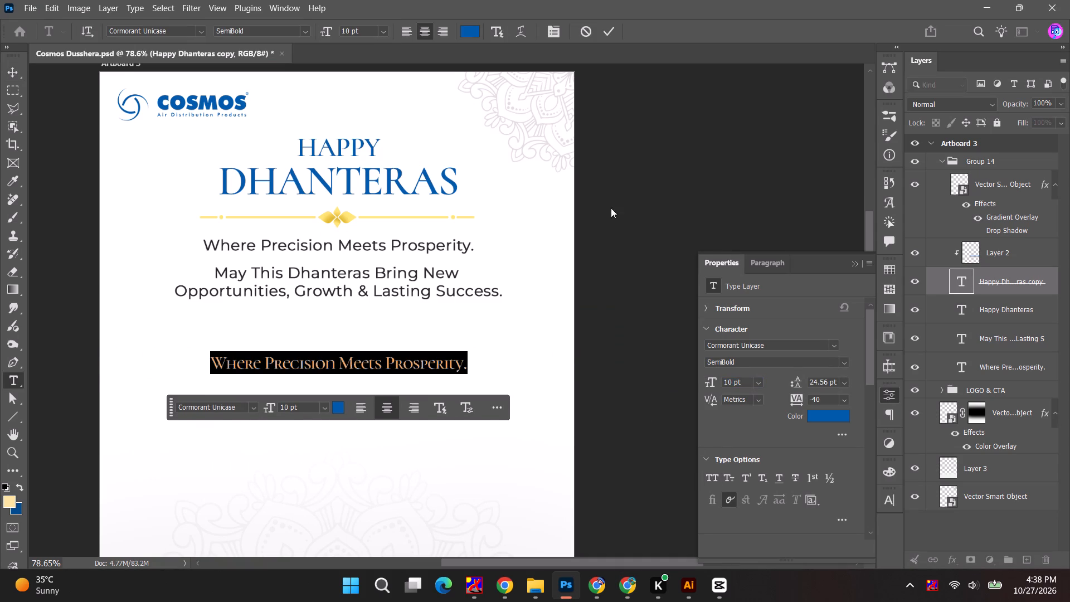
pyautogui.click(609, 27)
pyautogui.click(641, 226)
# Move the blue "Where Precision Meets Prosperity." line straight up to just below the gold divider, over the black version.
pyautogui.moveTo(389, 369); pyautogui.dragTo(389, 245)
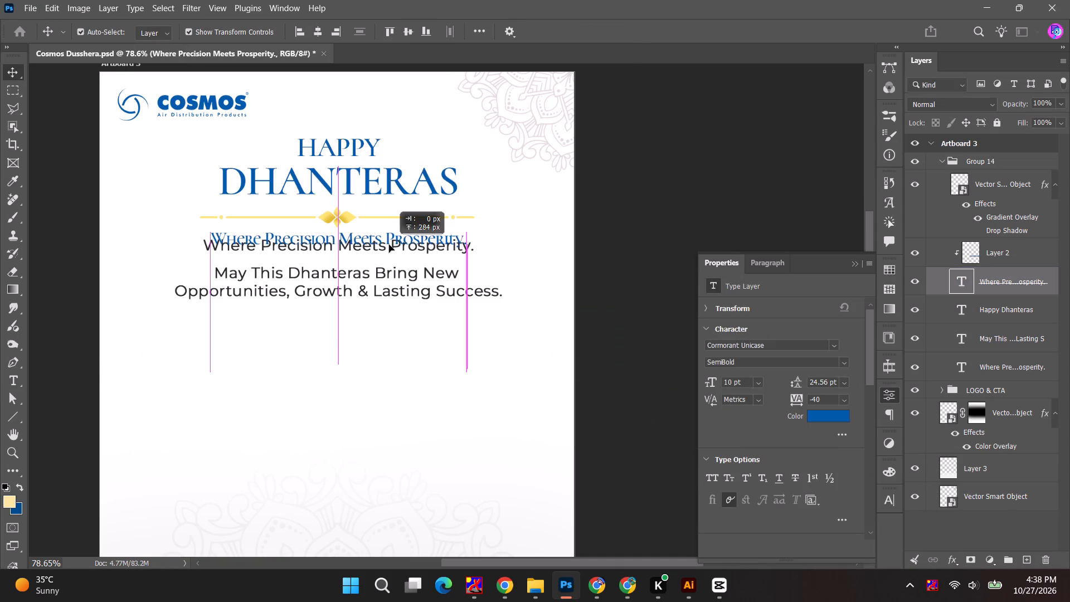
pyautogui.moveTo(389, 245); pyautogui.dragTo(388, 249)
pyautogui.click(628, 249)
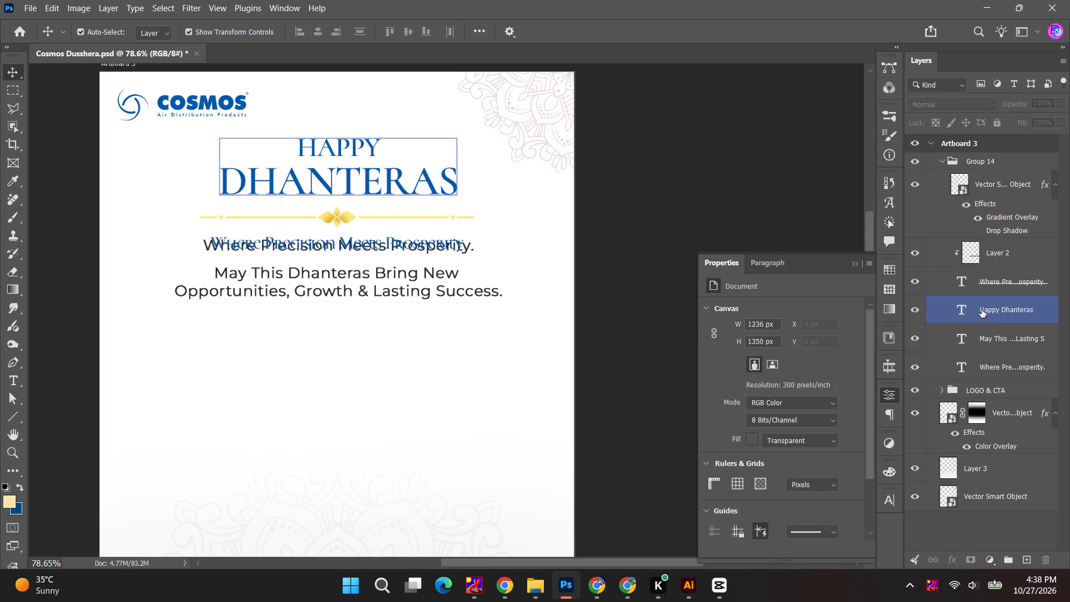
# Identify the black Montserrat "Where Precision Meets Prosperity." layer by toggling layer visibility, and hide it.
pyautogui.click(910, 306)
pyautogui.click(910, 306)
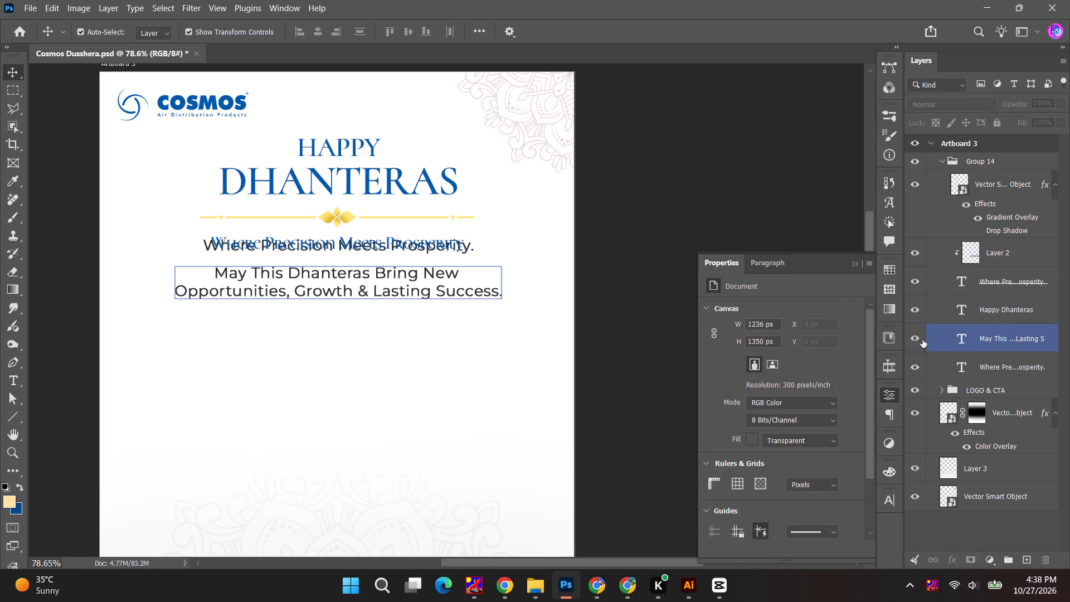
pyautogui.click(922, 339)
pyautogui.click(919, 340)
pyautogui.click(916, 335)
pyautogui.click(916, 335)
pyautogui.click(912, 283)
pyautogui.click(912, 282)
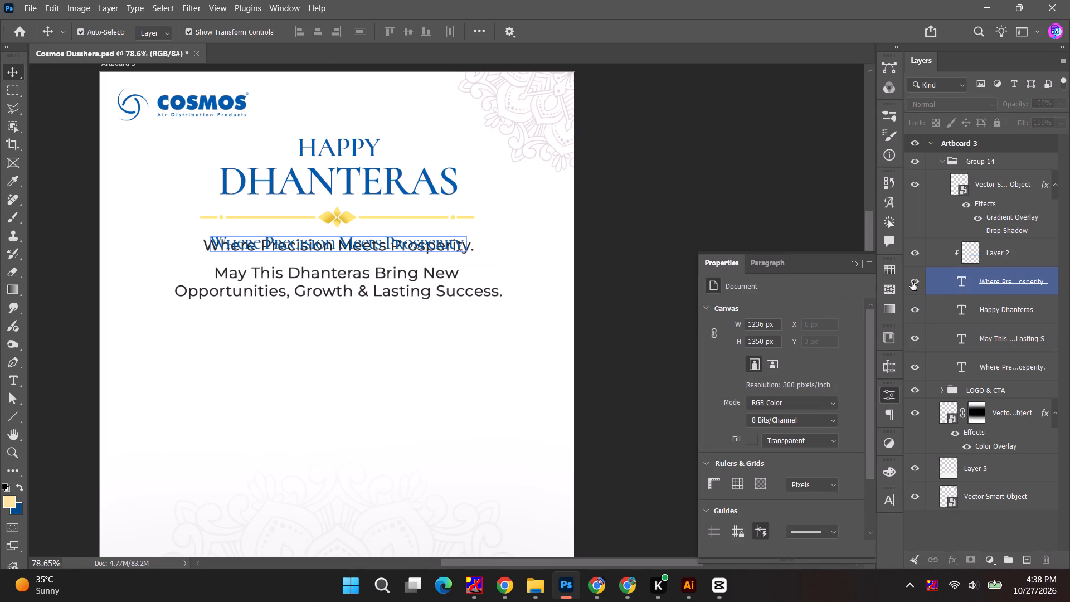
pyautogui.click(912, 282)
pyautogui.click(912, 283)
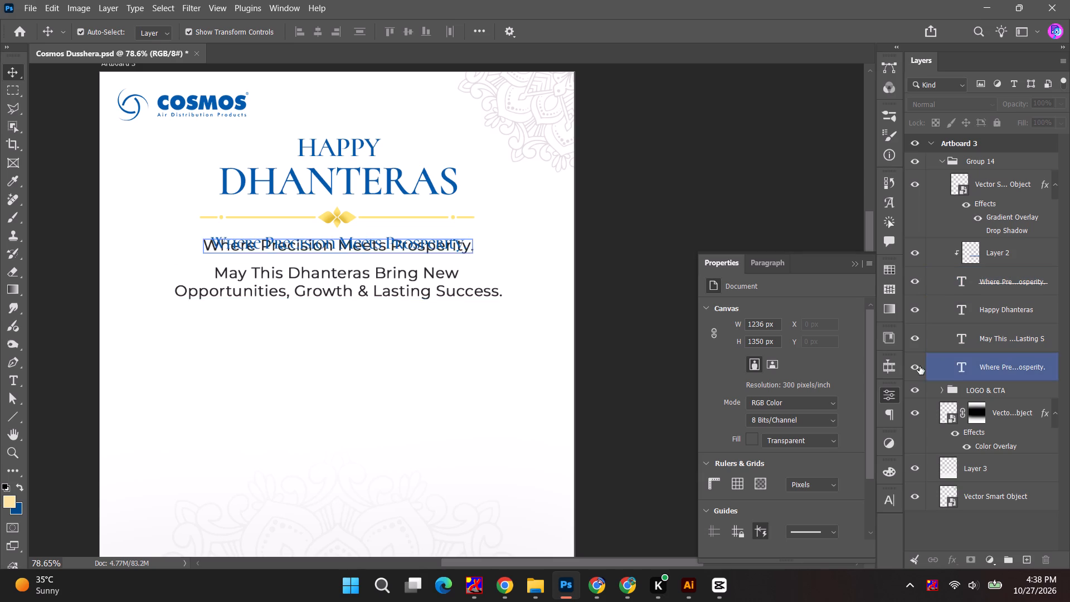
pyautogui.click(920, 366)
pyautogui.moveTo(694, 223); pyautogui.dragTo(681, 223)
# Nudge the blue "Where Precision Meets Prosperity." line slightly down, between the gold divider and the two-line message.
pyautogui.keyDown('alt'); pyautogui.scroll(3, 260, 237); pyautogui.keyUp('alt')
pyautogui.moveTo(371, 248); pyautogui.dragTo(370, 258)
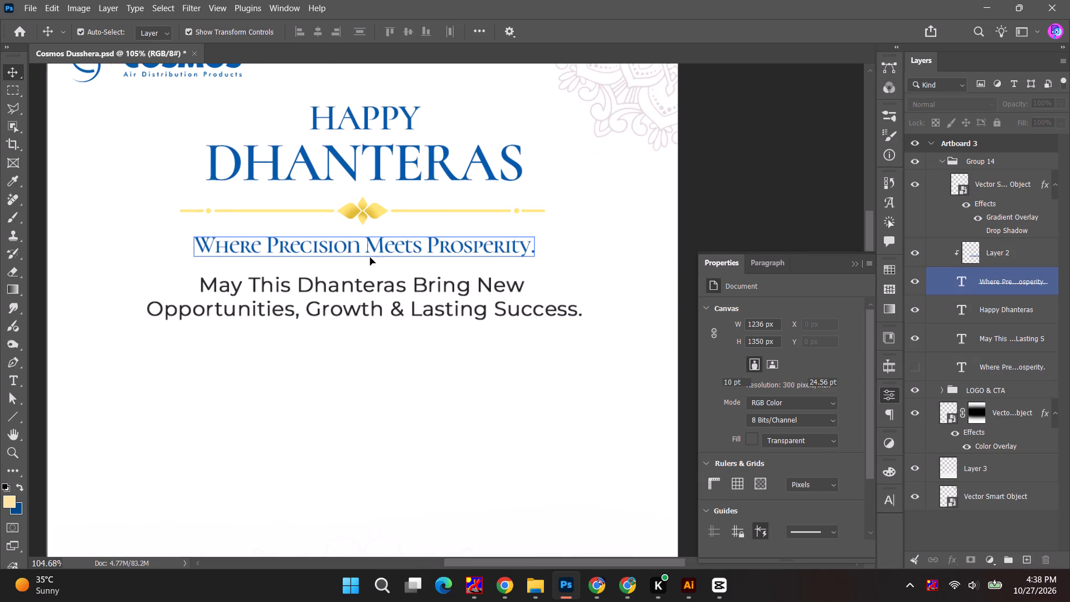
pyautogui.moveTo(370, 258); pyautogui.dragTo(369, 254)
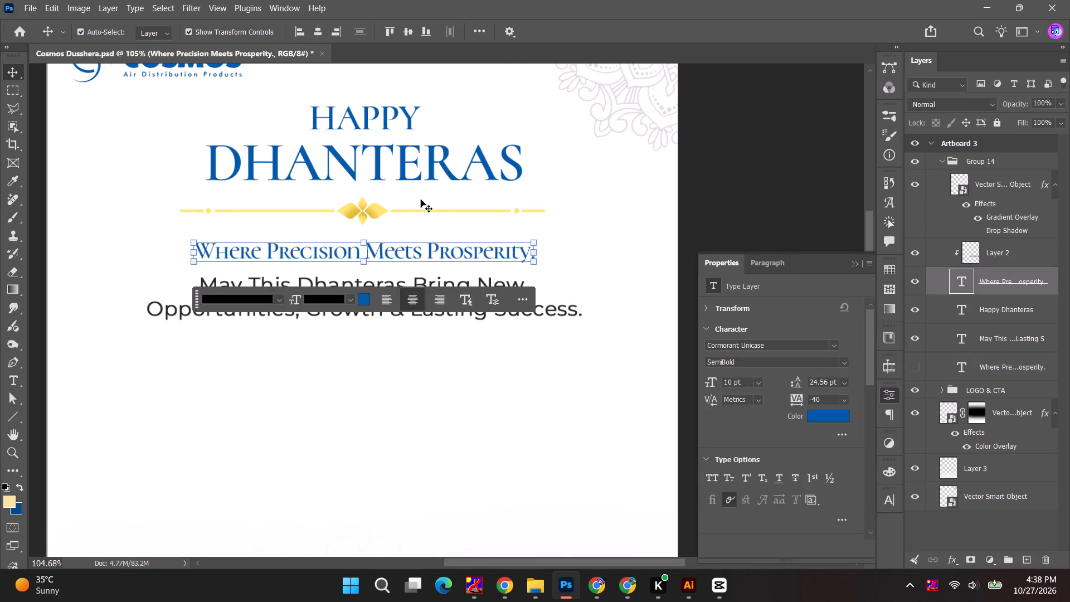
# Turn off All Caps for the two-line "Happy Dhanteras" heading.
pyautogui.doubleClick(427, 170)
pyautogui.click(715, 478)
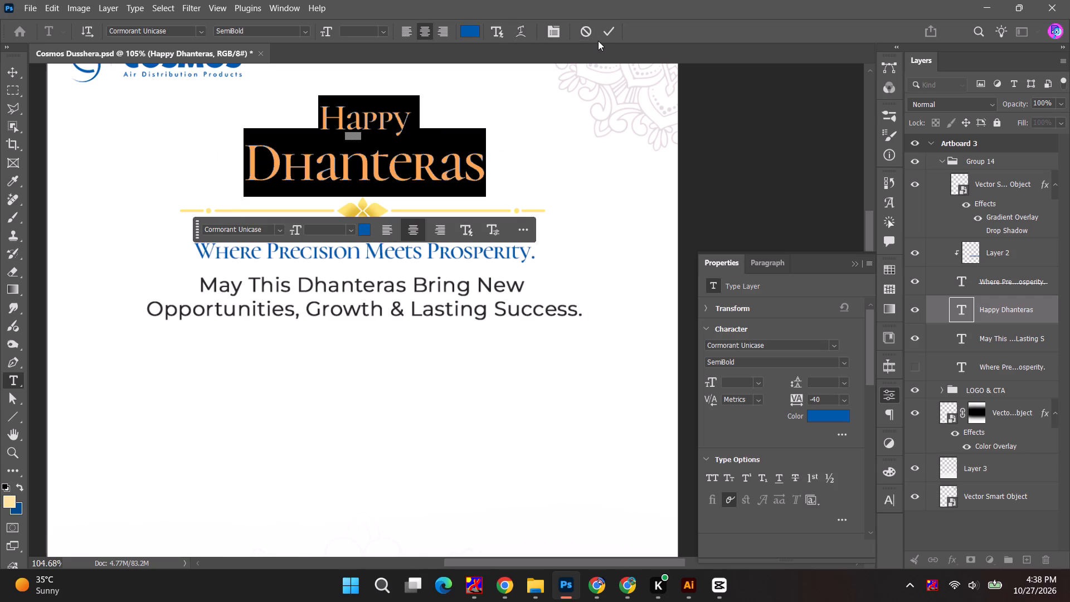
pyautogui.click(611, 32)
pyautogui.click(813, 168)
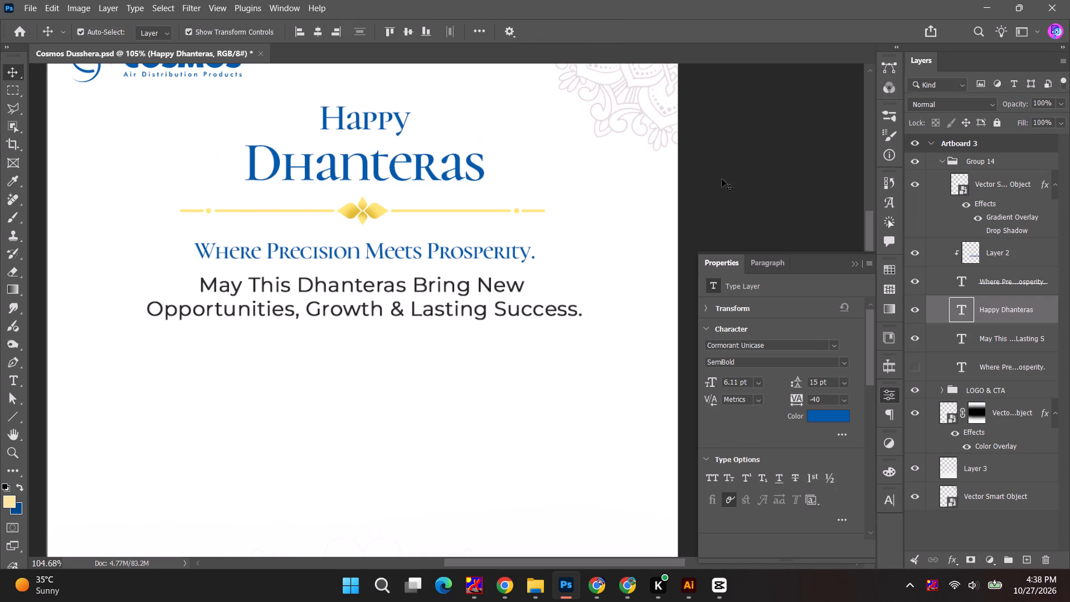
# Inspect the "Happy Dhanteras" heading and overall post layout, and check the COSMOS row's copy in the spreadsheet.
pyautogui.keyDown('alt'); pyautogui.scroll(-2, 314, 190); pyautogui.keyUp('alt')
pyautogui.doubleClick(356, 172)
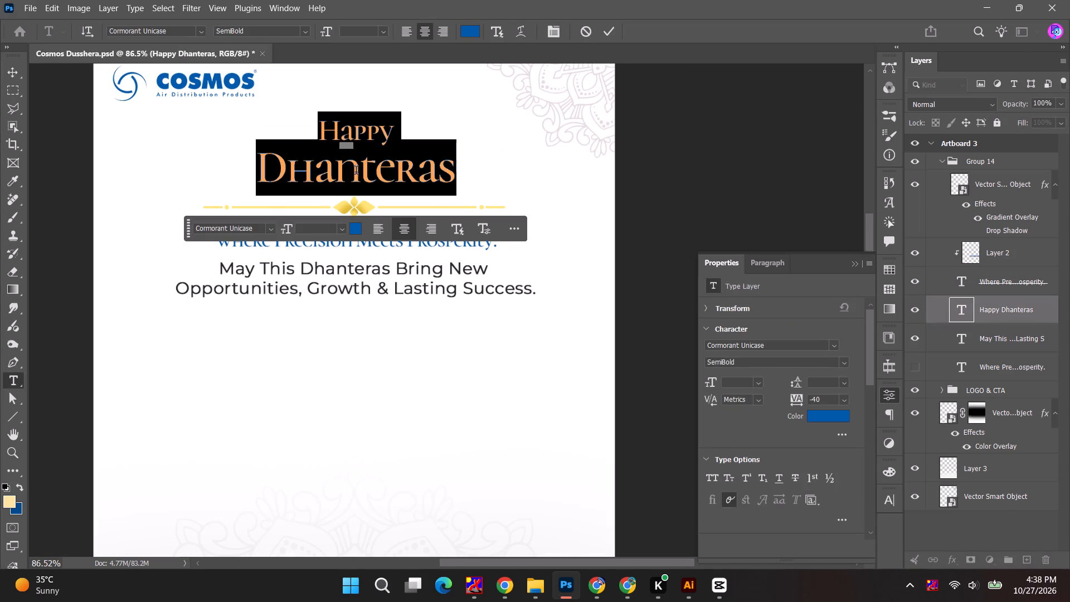
pyautogui.click(605, 32)
pyautogui.click(663, 167)
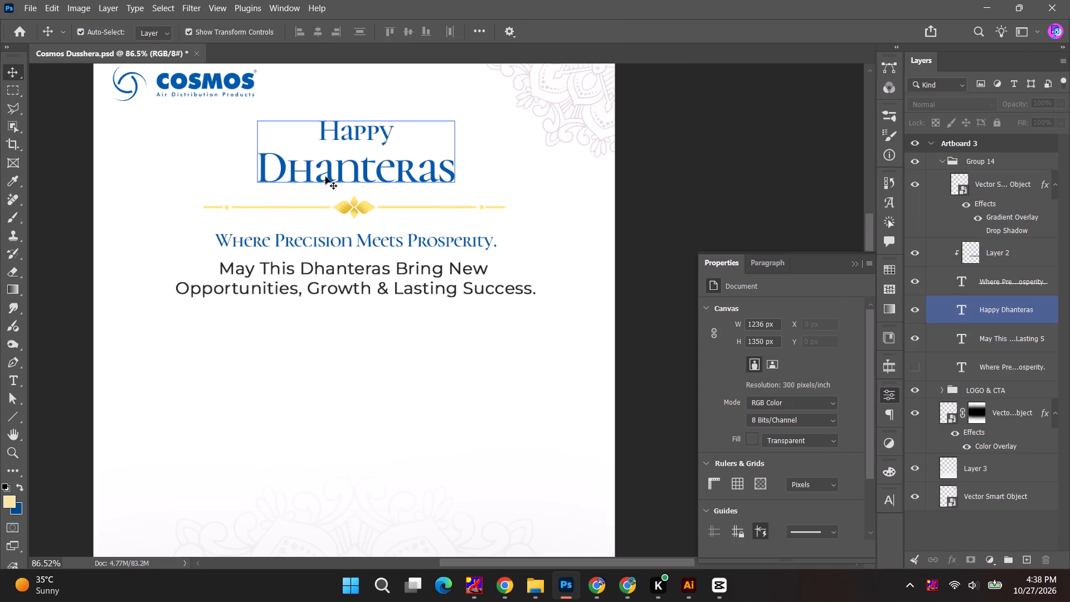
pyautogui.click(718, 172)
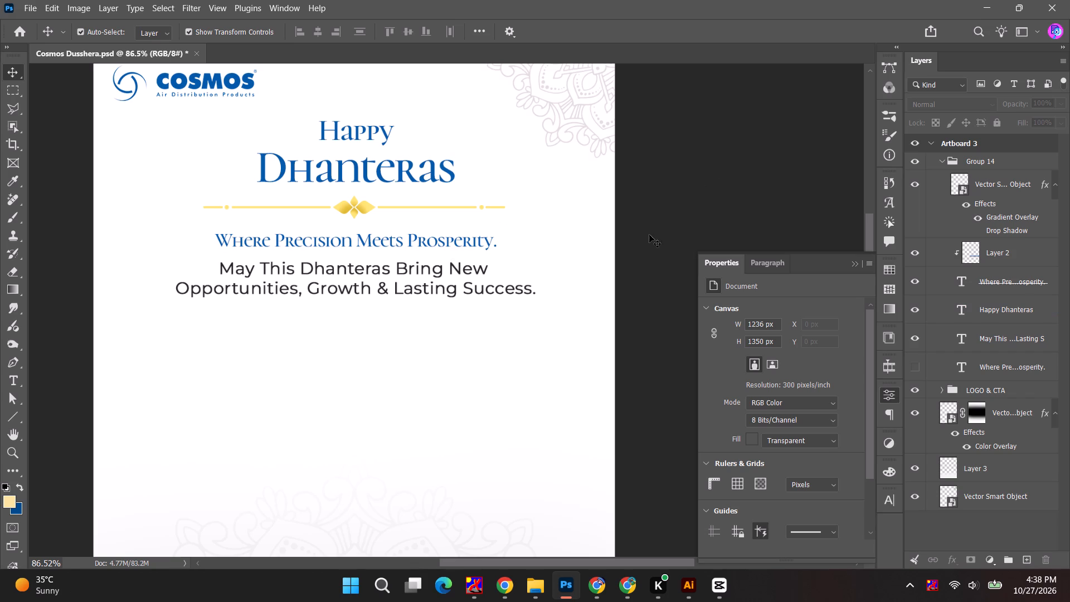
pyautogui.click(650, 233)
pyautogui.keyDown('alt'); pyautogui.scroll(-4, 646, 237); pyautogui.keyUp('alt')
pyautogui.press('space')
pyautogui.moveTo(588, 280); pyautogui.dragTo(582, 242)
pyautogui.hotkey('alt', 'Tab')
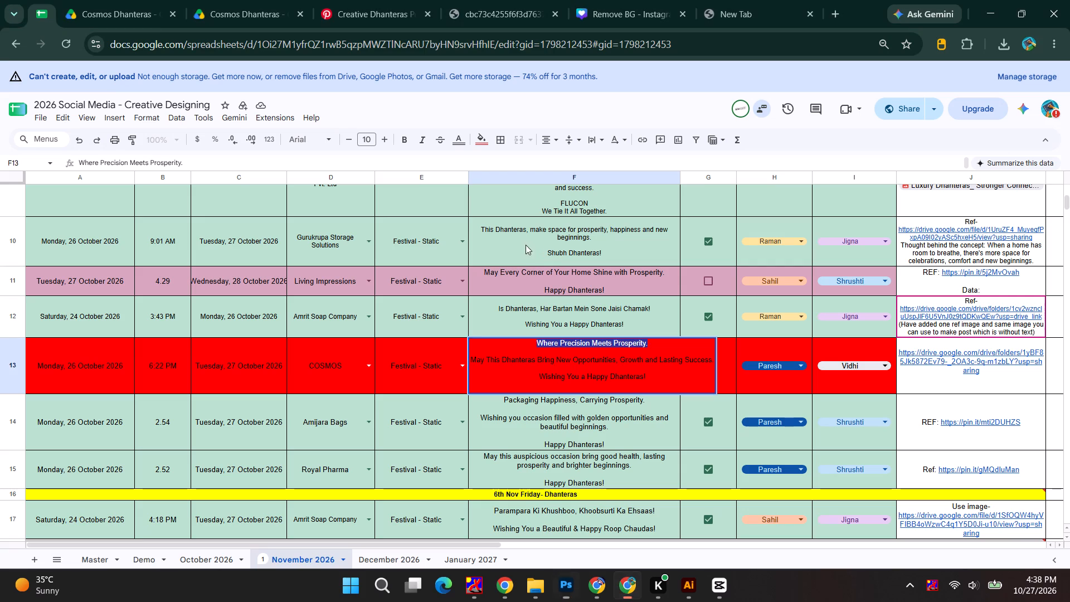
pyautogui.hotkey('alt', 'Tab')
# Change the font of the blue "Where Precision Meets Prosperity." line to Cinzel SemiBold.
pyautogui.click(368, 226)
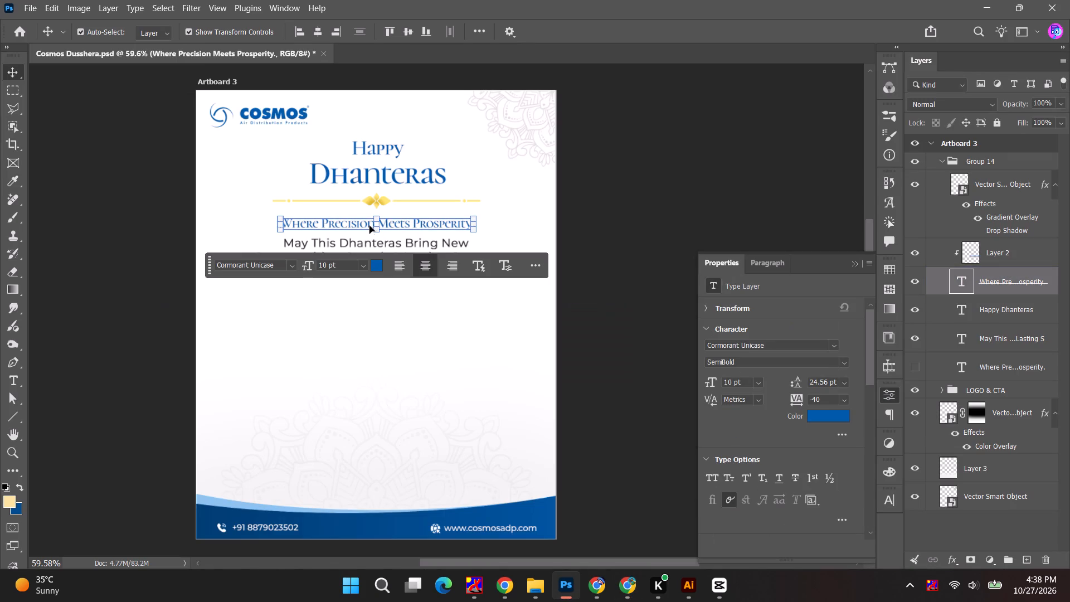
pyautogui.click(760, 346)
pyautogui.hotkey('ctrl', 'a')
pyautogui.write('cinze')
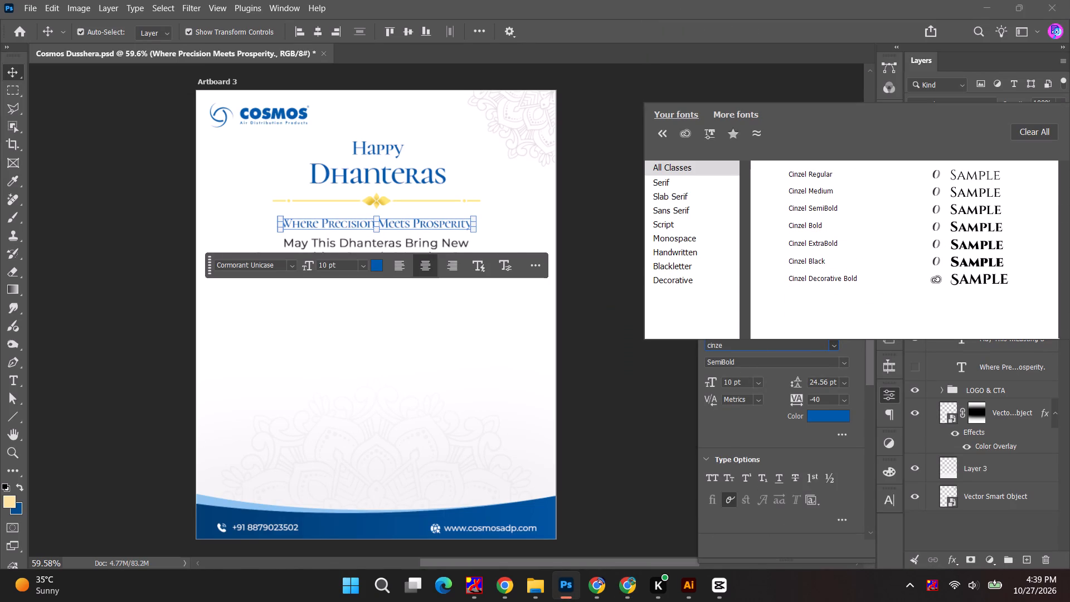
pyautogui.click(944, 212)
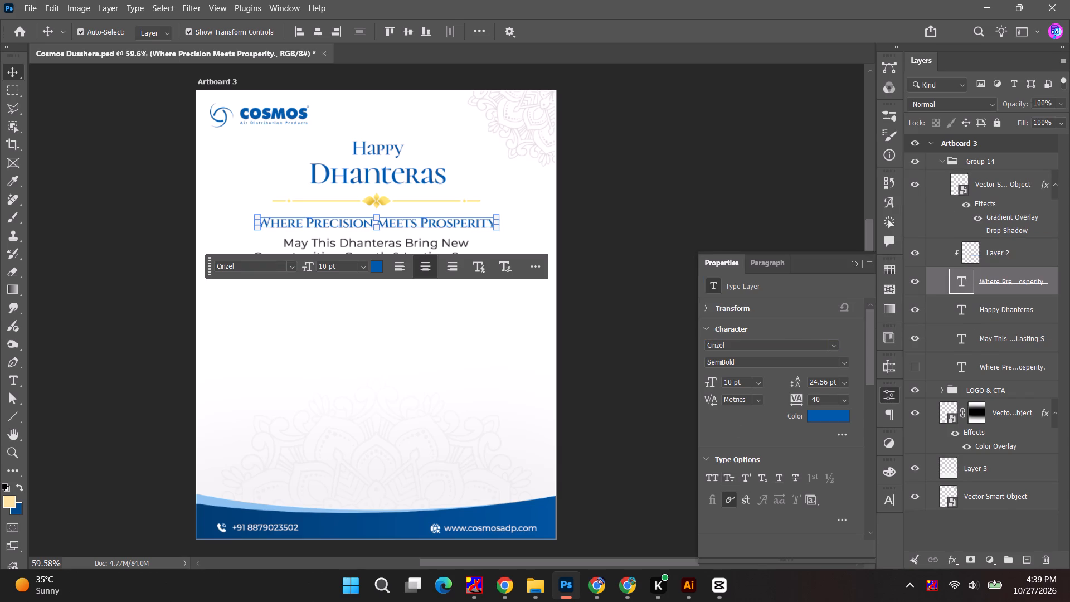
# Set the "Where Precision Meets Prosperity." line to 8 pt with -20 tracking and turn on All Caps.
pyautogui.click(747, 381)
pyautogui.scroll(-2, 747, 381)
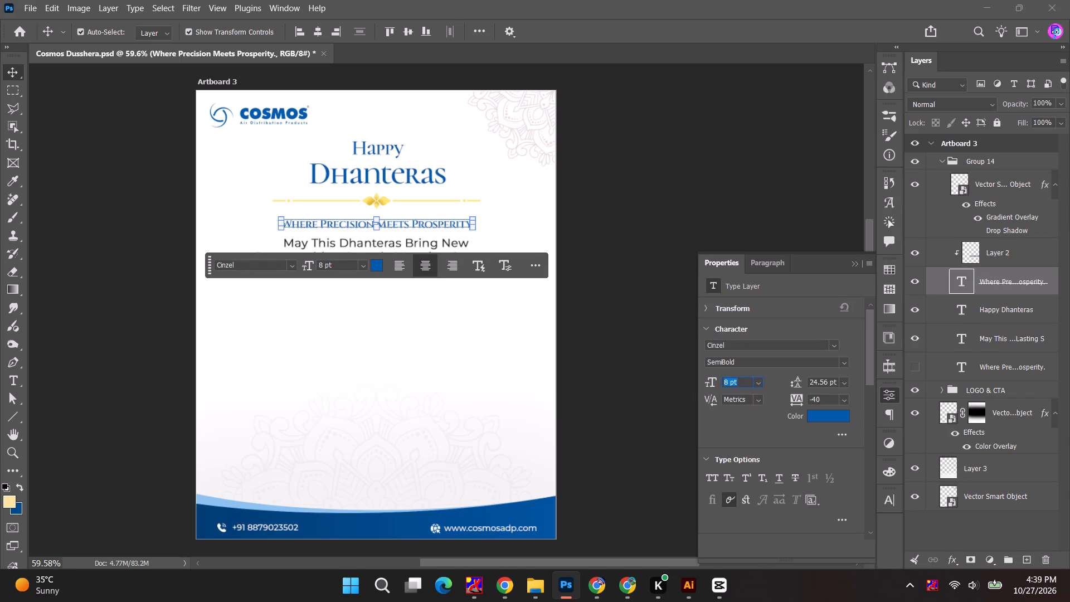
pyautogui.click(826, 399)
pyautogui.scroll(1, 826, 399)
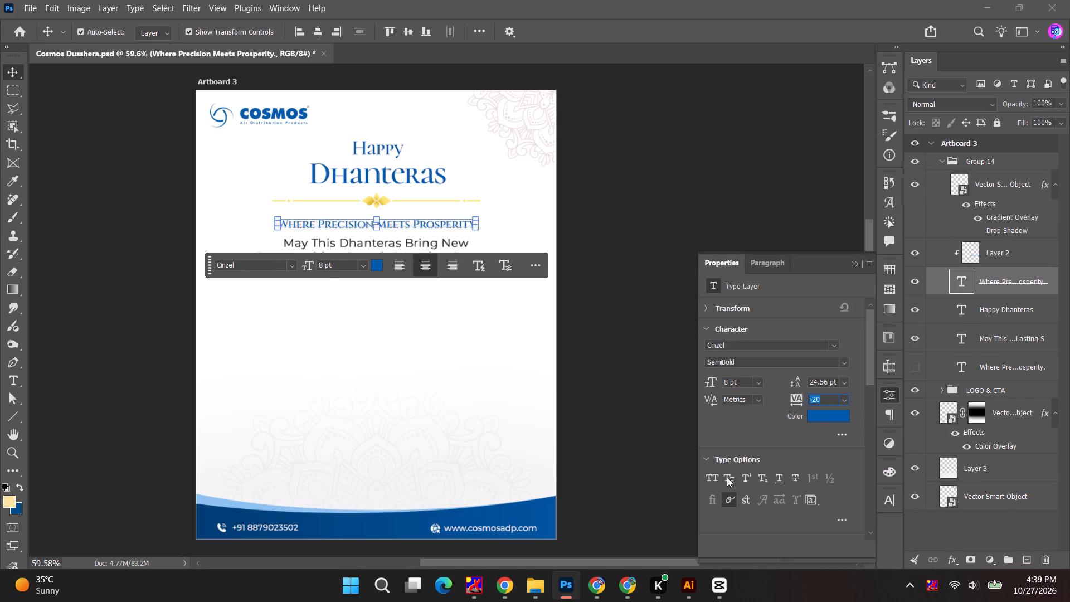
pyautogui.click(713, 479)
pyautogui.click(704, 250)
pyautogui.click(595, 198)
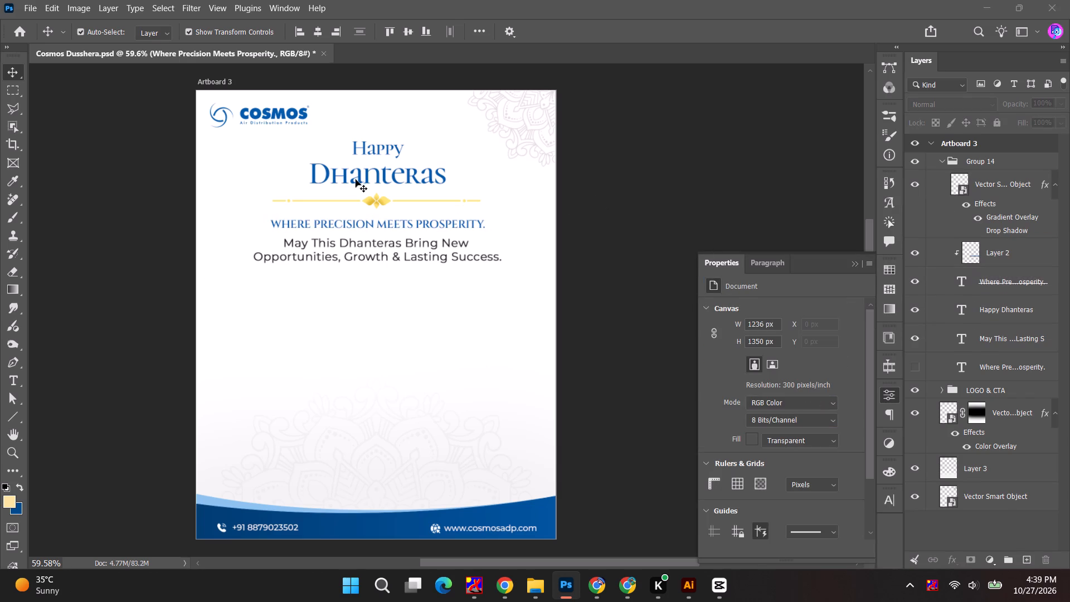
# Format only the word "Dhanteras" in the heading as Cinzel Bold with All Caps.
pyautogui.doubleClick(362, 174)
pyautogui.moveTo(313, 174); pyautogui.dragTo(549, 175)
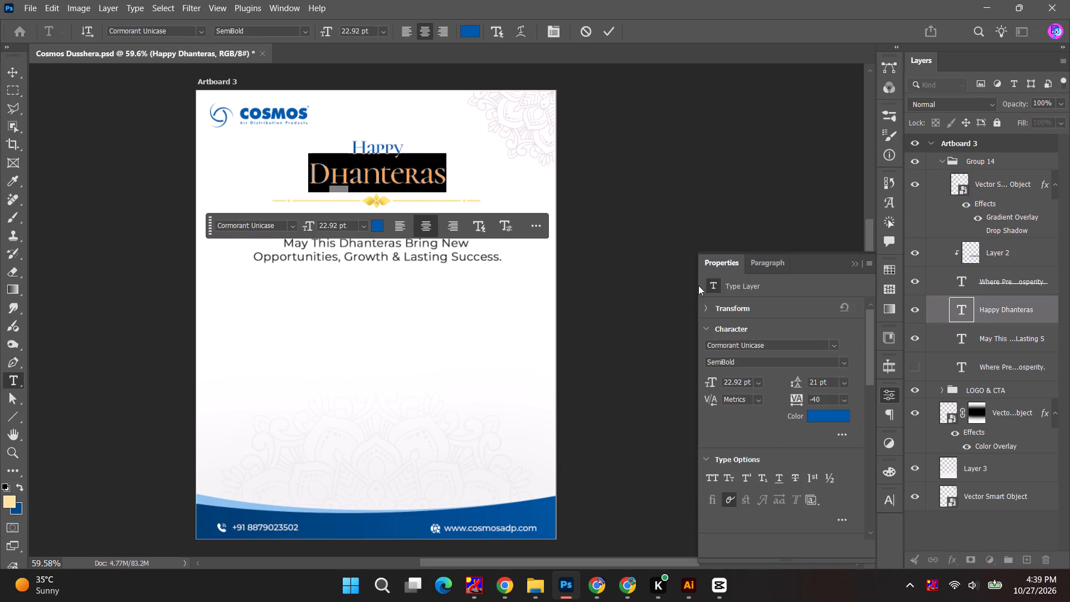
pyautogui.click(747, 341)
pyautogui.hotkey('ctrl', 'a')
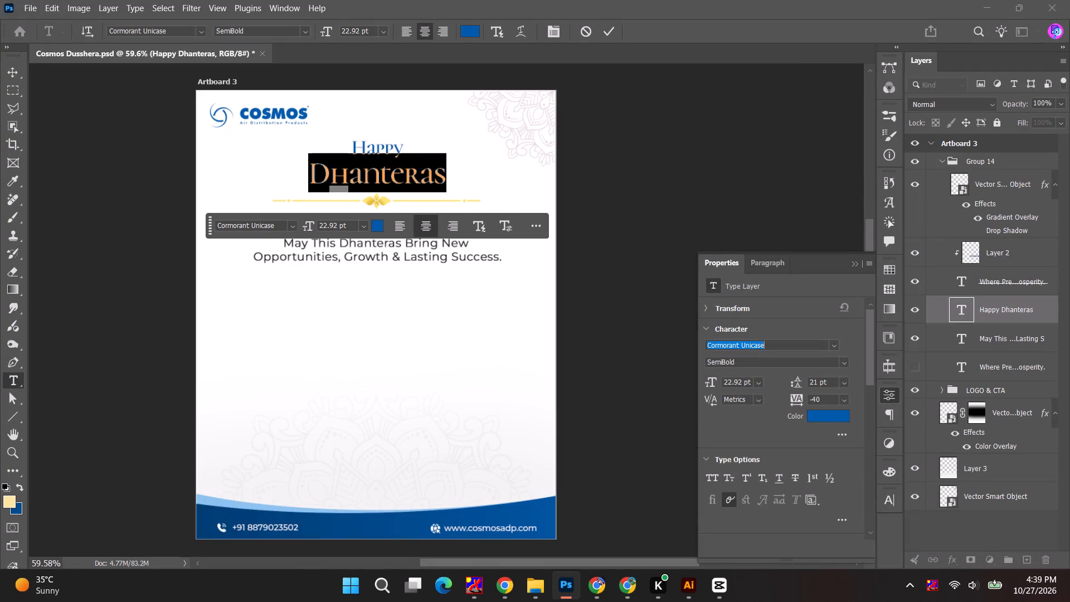
pyautogui.write('cinze')
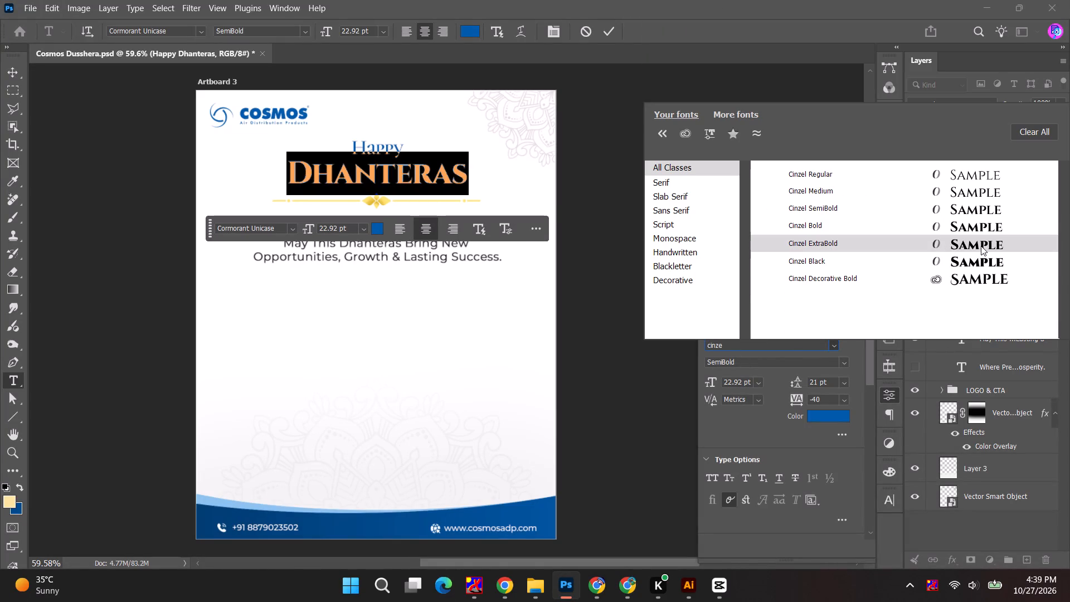
pyautogui.click(985, 234)
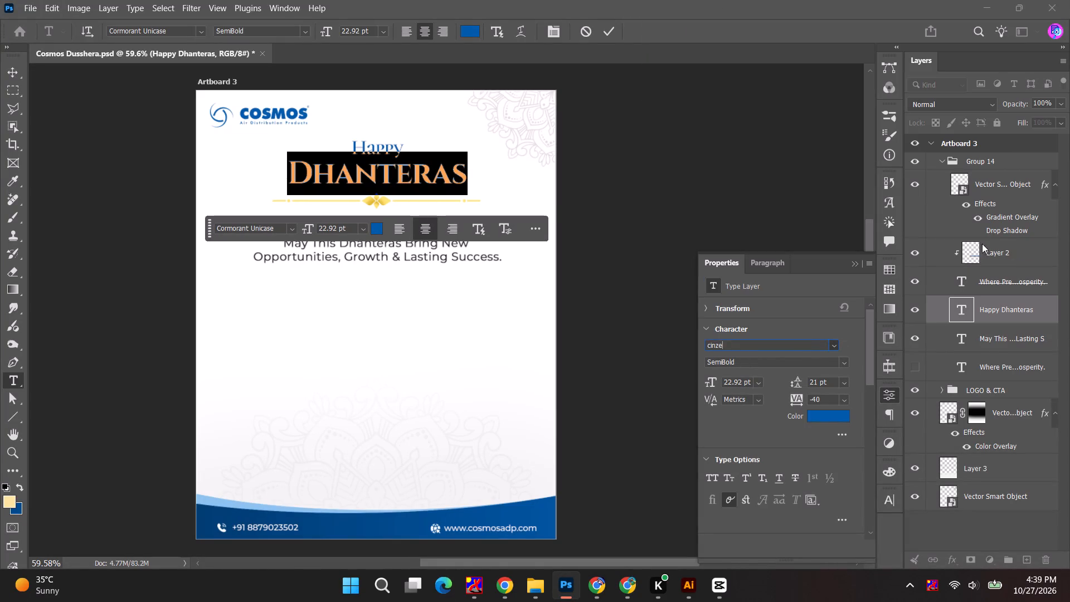
pyautogui.click(709, 480)
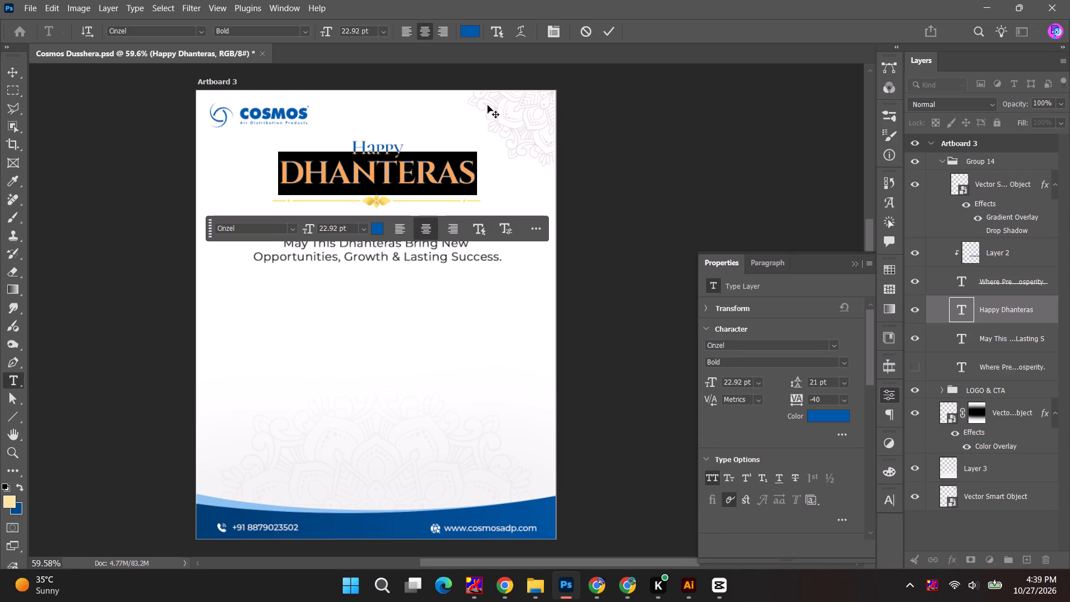
pyautogui.click(611, 30)
# Format only the word "Happy" in the heading as Montserrat Medium at 11 pt.
pyautogui.doubleClick(362, 143)
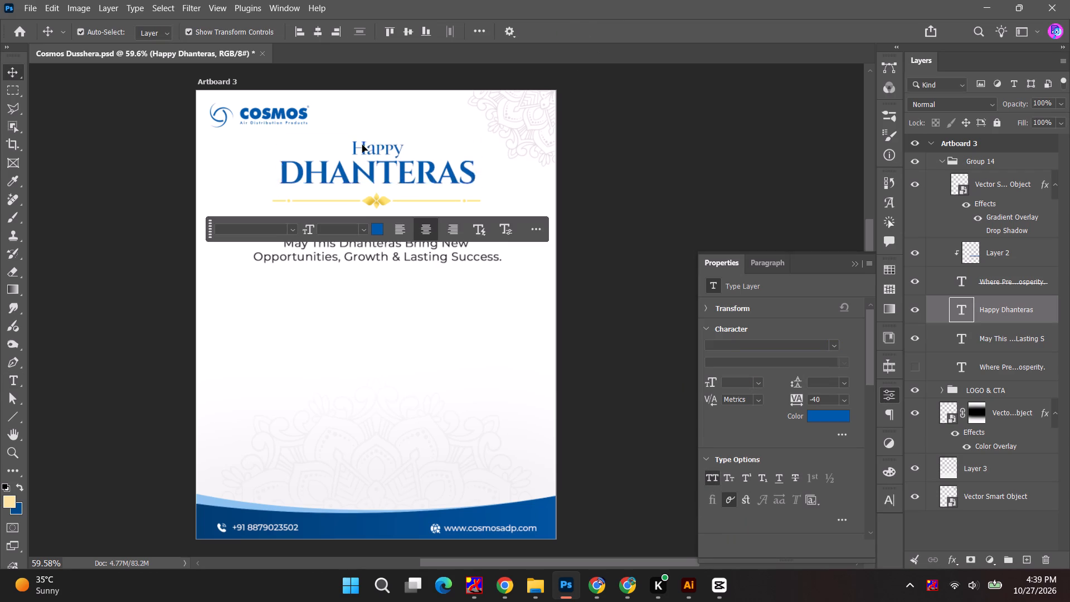
pyautogui.moveTo(347, 150); pyautogui.dragTo(483, 149)
pyautogui.click(772, 346)
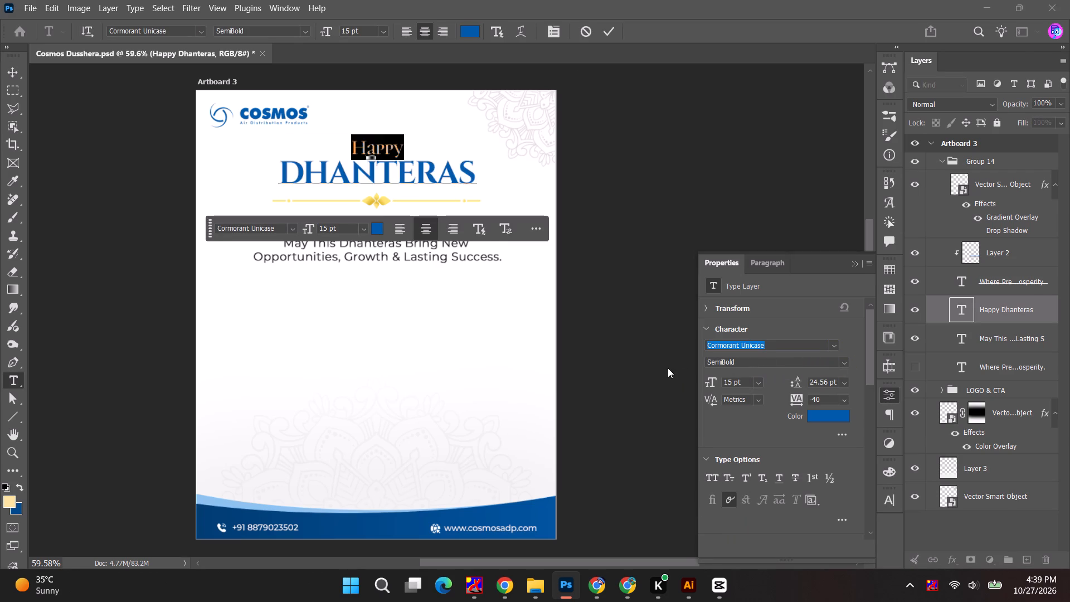
pyautogui.write('montse')
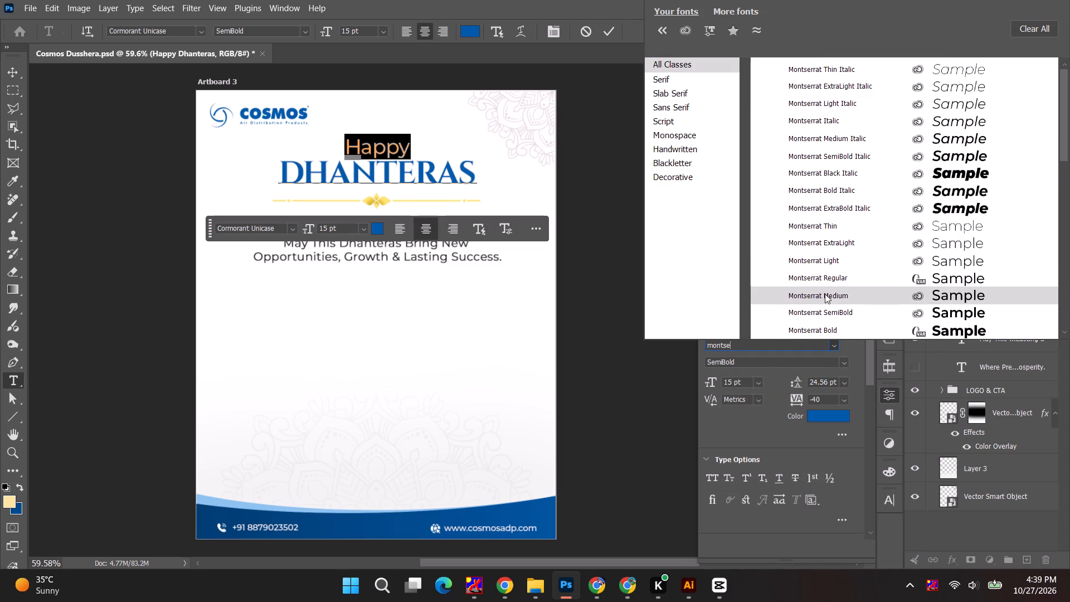
pyautogui.click(825, 294)
pyautogui.click(713, 383)
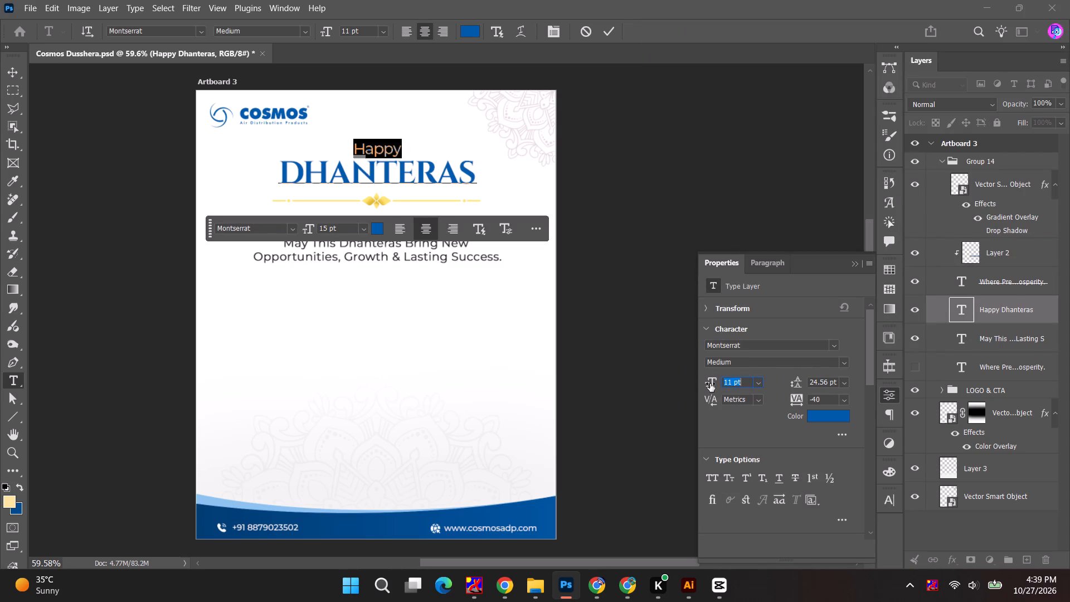
pyautogui.click(606, 33)
pyautogui.click(656, 177)
# Set the leading of the heading word "DHANTERAS" to 24 pt.
pyautogui.doubleClick(414, 174)
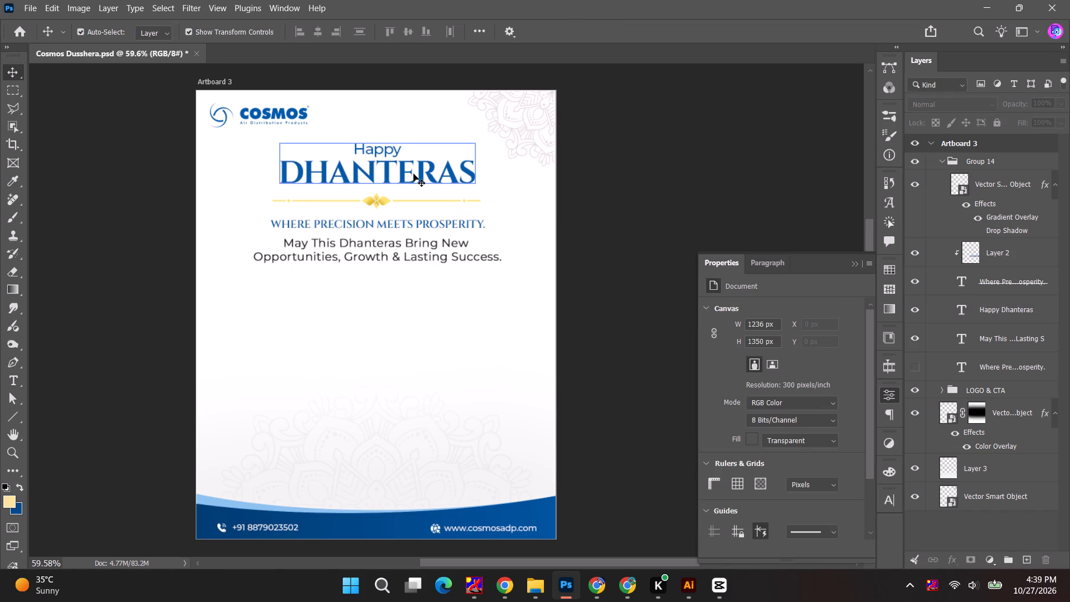
pyautogui.moveTo(280, 172); pyautogui.dragTo(597, 174)
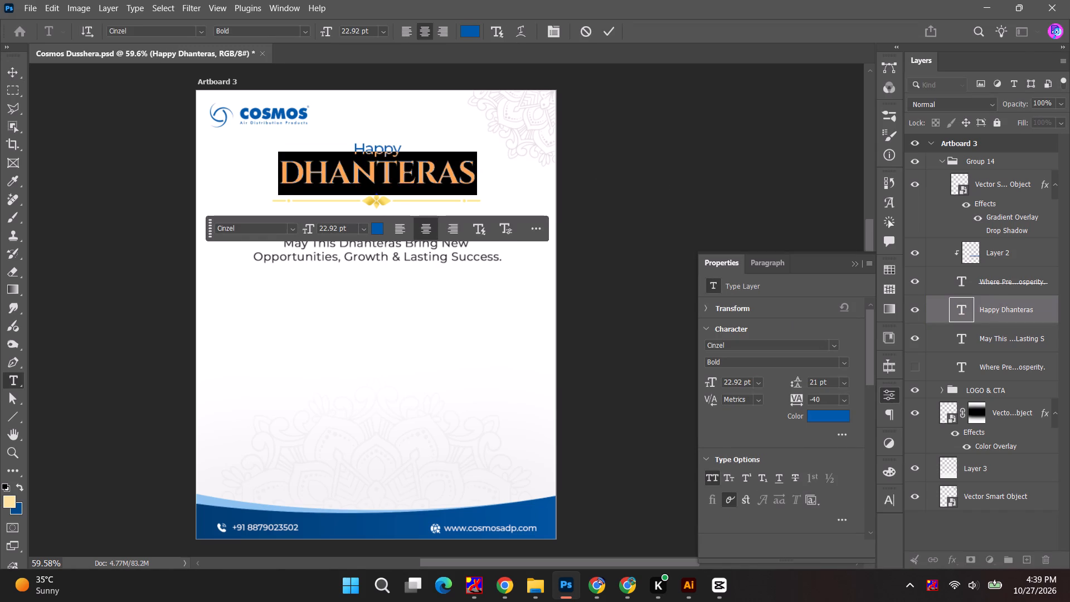
pyautogui.click(824, 385)
pyautogui.scroll(4, 824, 385)
pyautogui.scroll(-1, 824, 385)
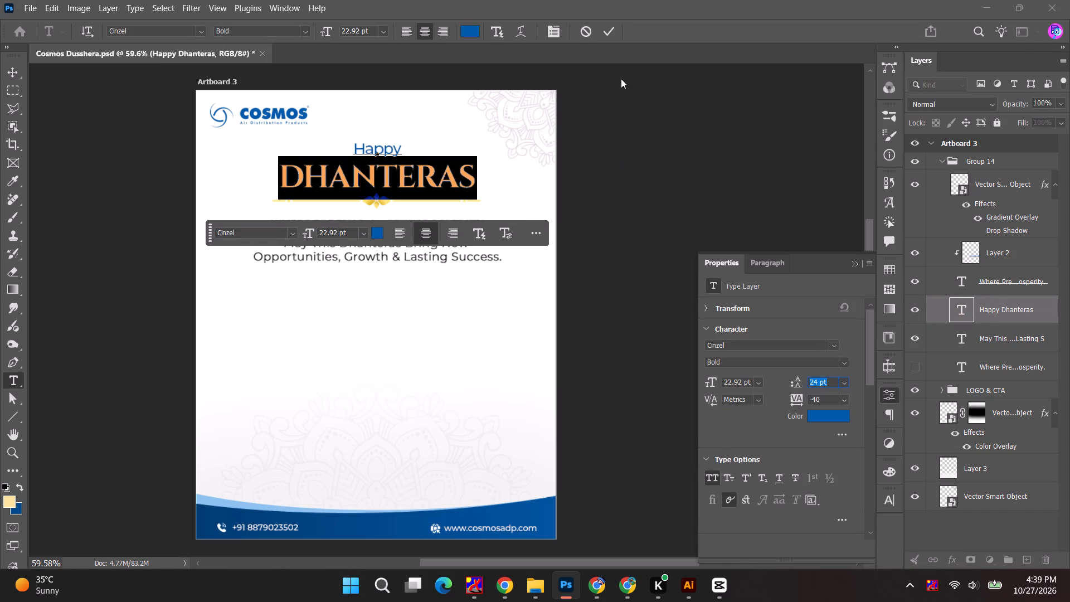
pyautogui.click(610, 33)
pyautogui.click(676, 181)
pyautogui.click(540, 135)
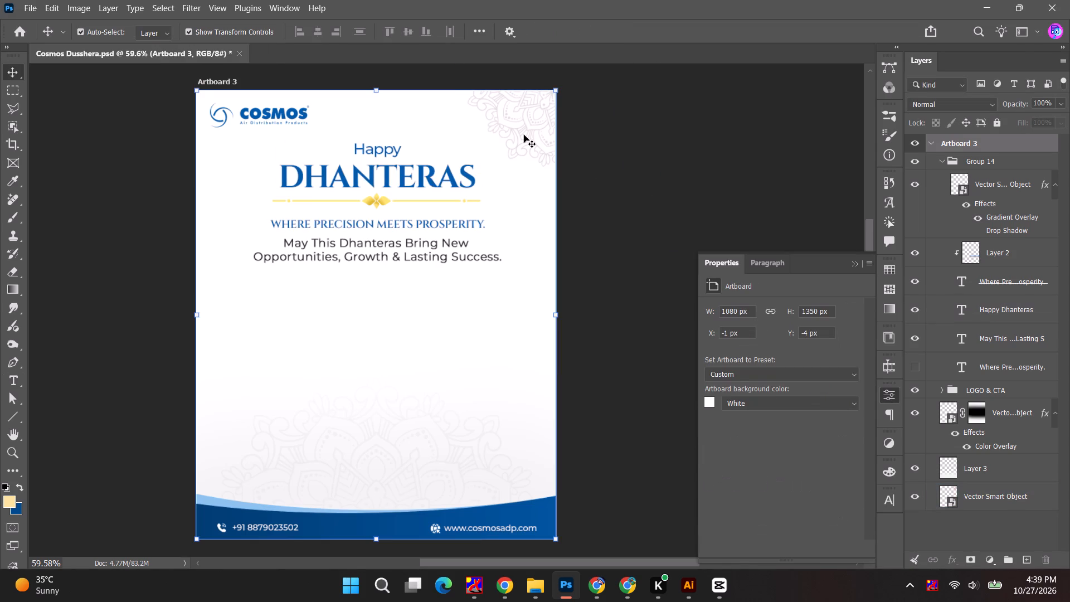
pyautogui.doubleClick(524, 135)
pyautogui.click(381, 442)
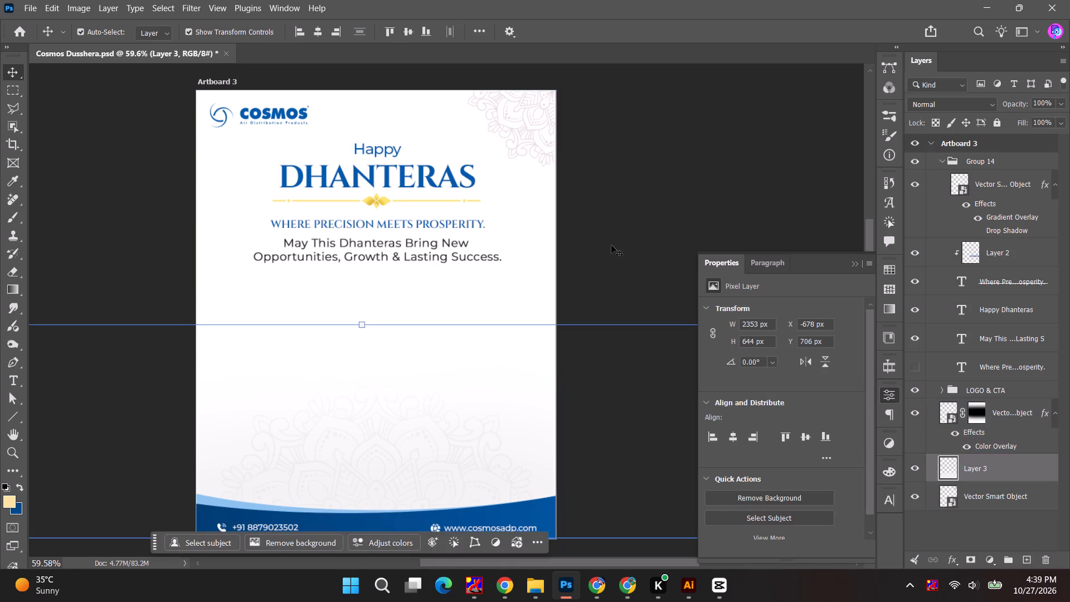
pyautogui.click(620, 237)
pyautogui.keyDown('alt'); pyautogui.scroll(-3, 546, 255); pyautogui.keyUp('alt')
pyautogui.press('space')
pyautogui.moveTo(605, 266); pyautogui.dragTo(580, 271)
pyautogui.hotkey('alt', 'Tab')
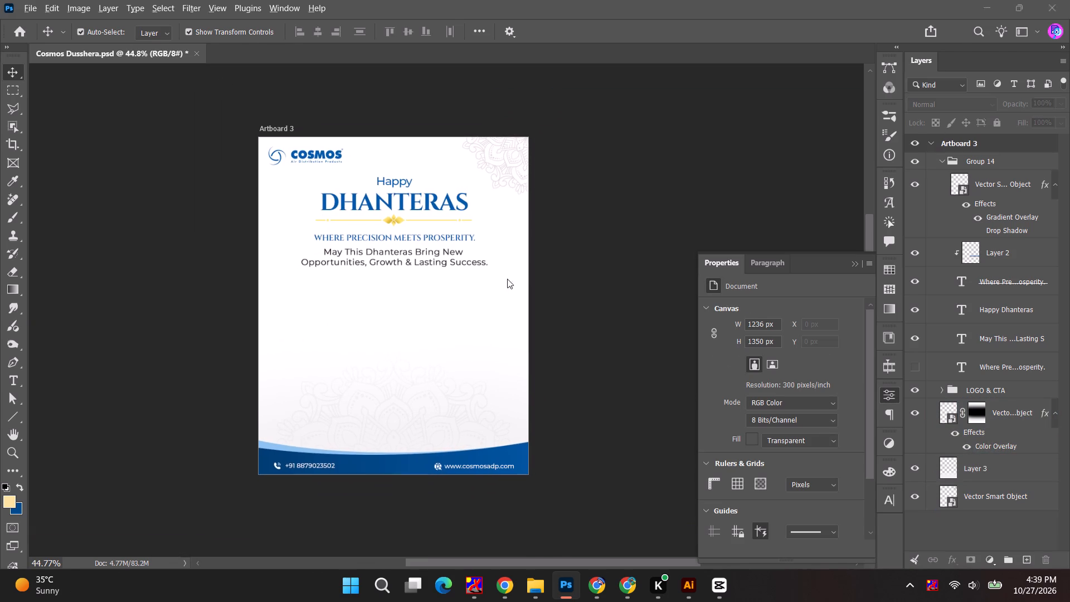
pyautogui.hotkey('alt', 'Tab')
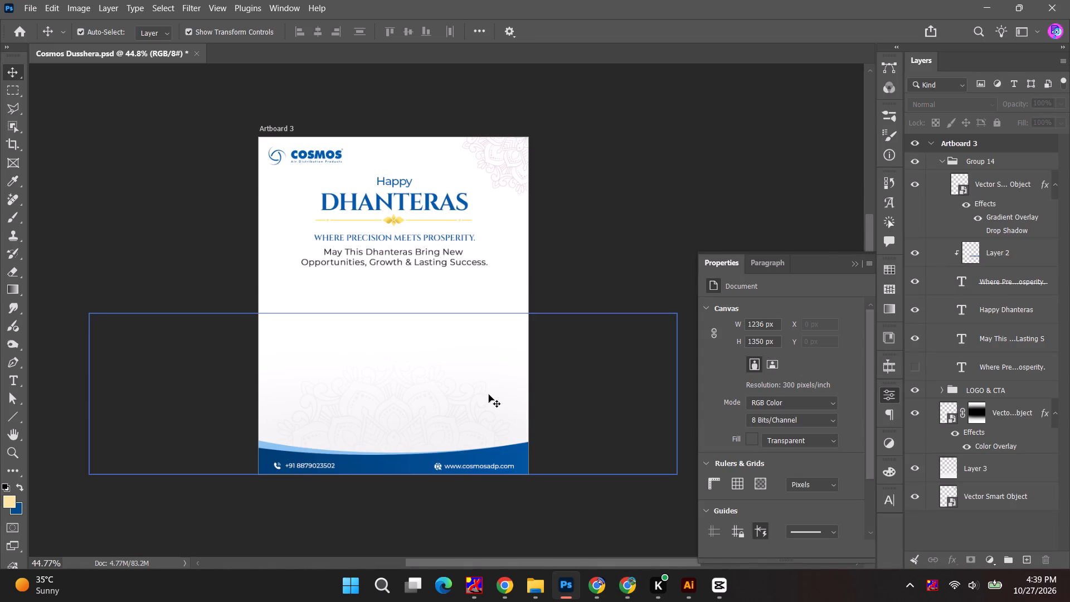
# Place the Cosmos Dhanteras reference image from the Downloads folder into Artboard 3 of Cosmos Dusshera.psd.
pyautogui.hotkey('alt', 'Tab')
pyautogui.keyDown('alt'); pyautogui.click(546, 249); pyautogui.keyUp('alt')
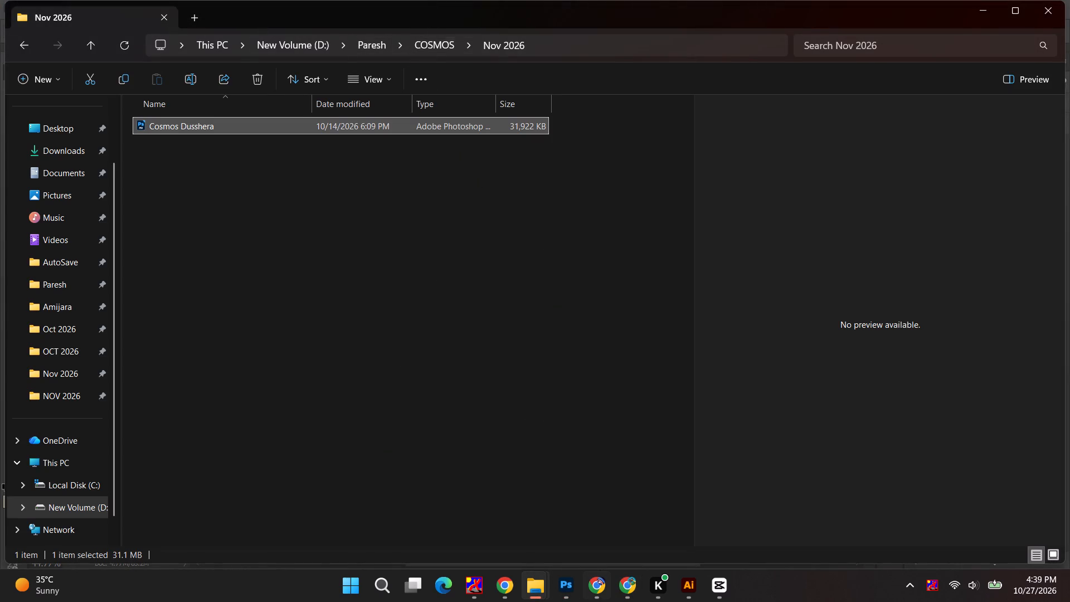
pyautogui.click(572, 587)
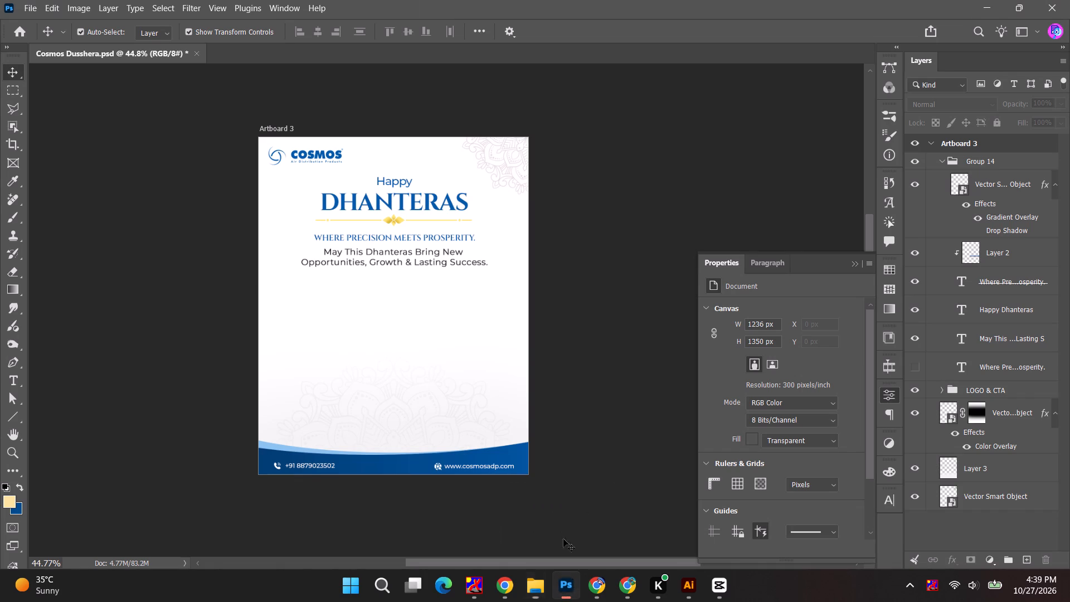
pyautogui.click(535, 594)
pyautogui.click(426, 521)
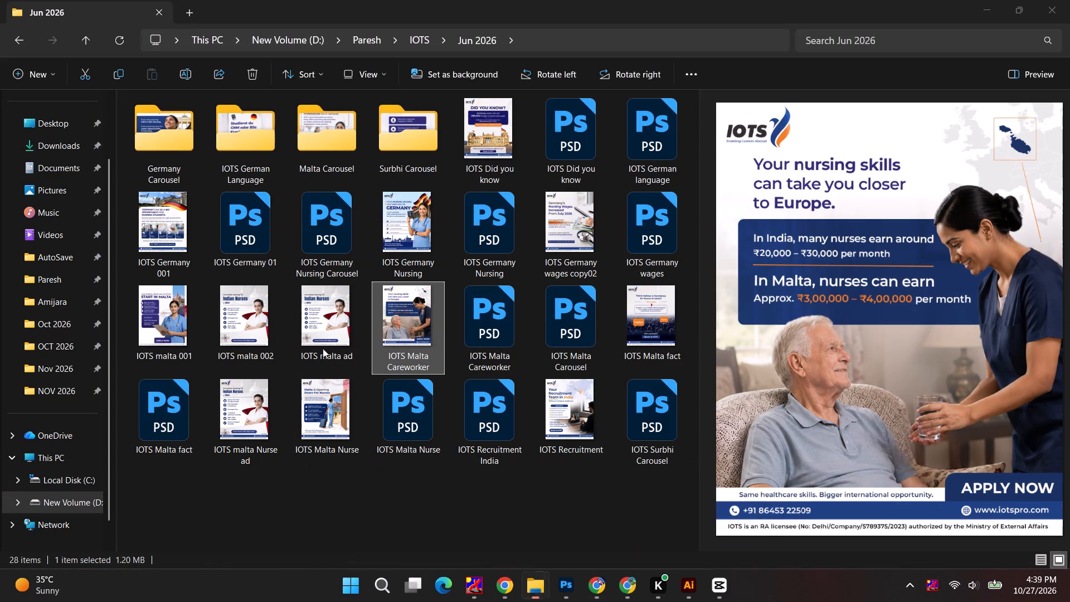
pyautogui.click(55, 154)
pyautogui.click(175, 151)
pyautogui.moveTo(169, 146); pyautogui.dragTo(169, 214)
pyautogui.hotkey('alt', 'Tab')
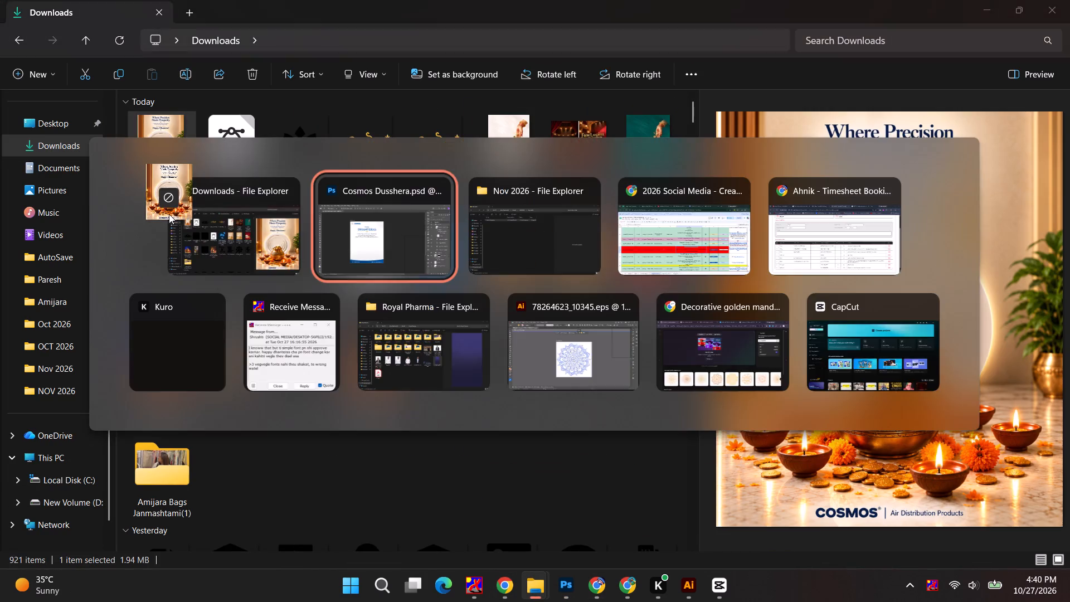
pyautogui.moveTo(169, 214); pyautogui.dragTo(307, 283)
pyautogui.moveTo(414, 288); pyautogui.dragTo(431, 283)
pyautogui.click(985, 147)
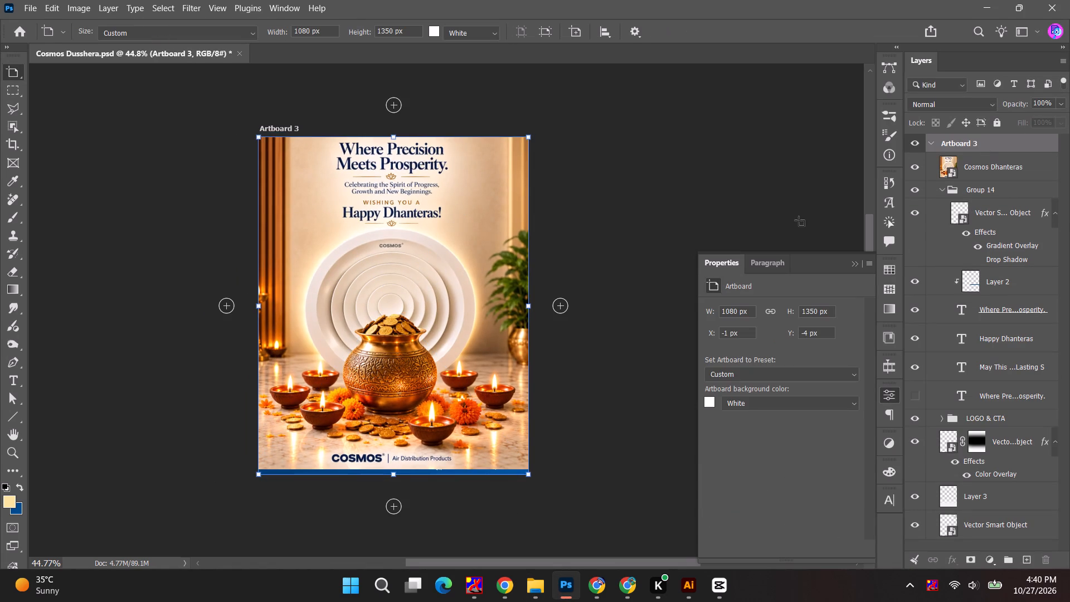
# Move the Cosmos Dhanteras image layer directly below the LOGO & CTA group in Artboard 3's layer order.
pyautogui.click(481, 266)
pyautogui.moveTo(1016, 168); pyautogui.dragTo(1002, 569)
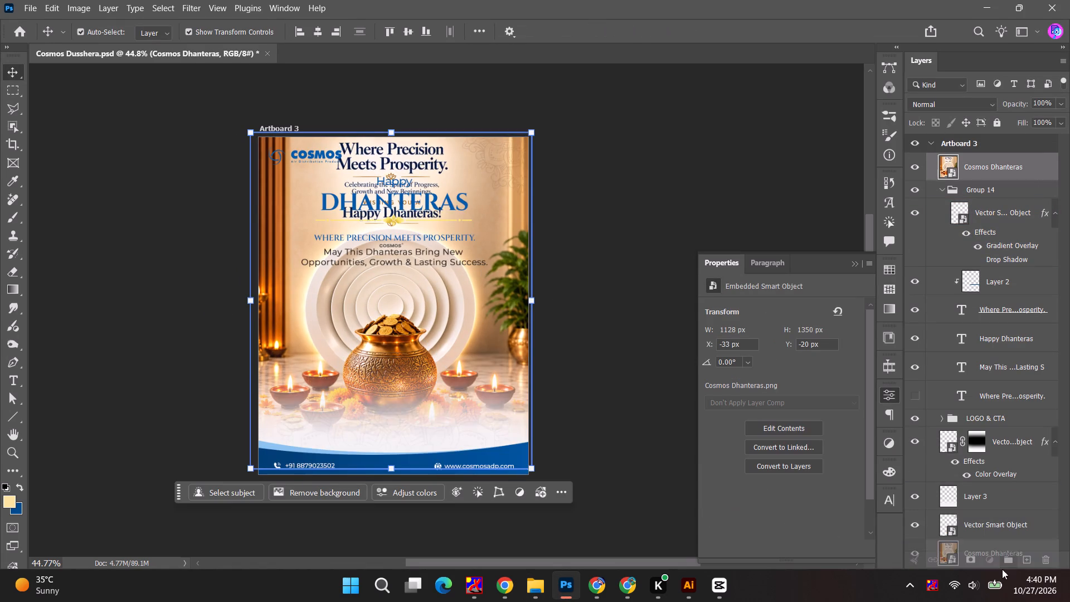
pyautogui.moveTo(1002, 569); pyautogui.dragTo(1006, 513)
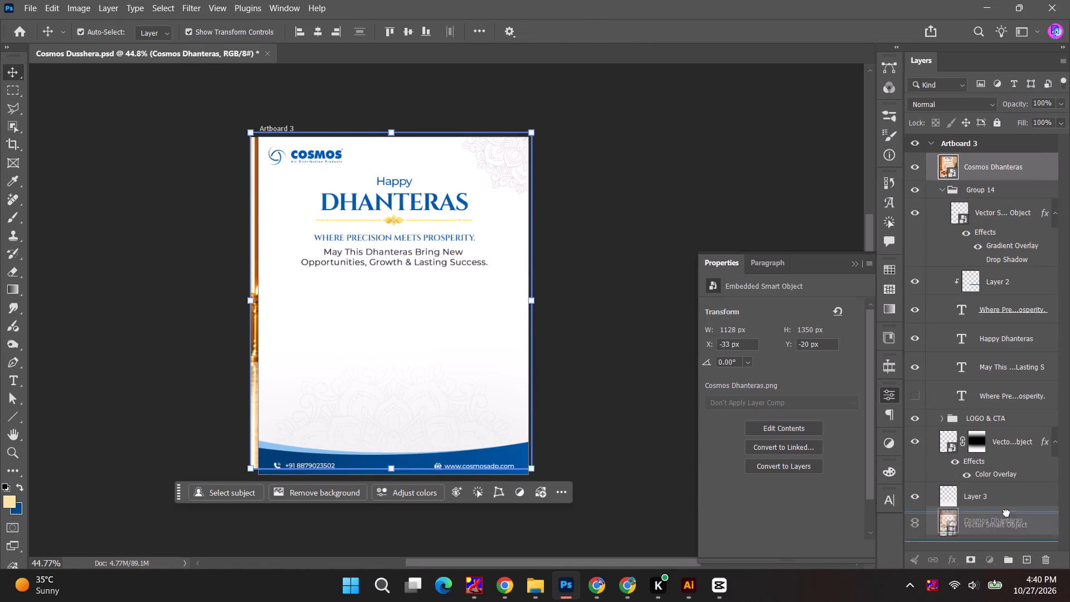
pyautogui.moveTo(1006, 513); pyautogui.dragTo(1007, 432)
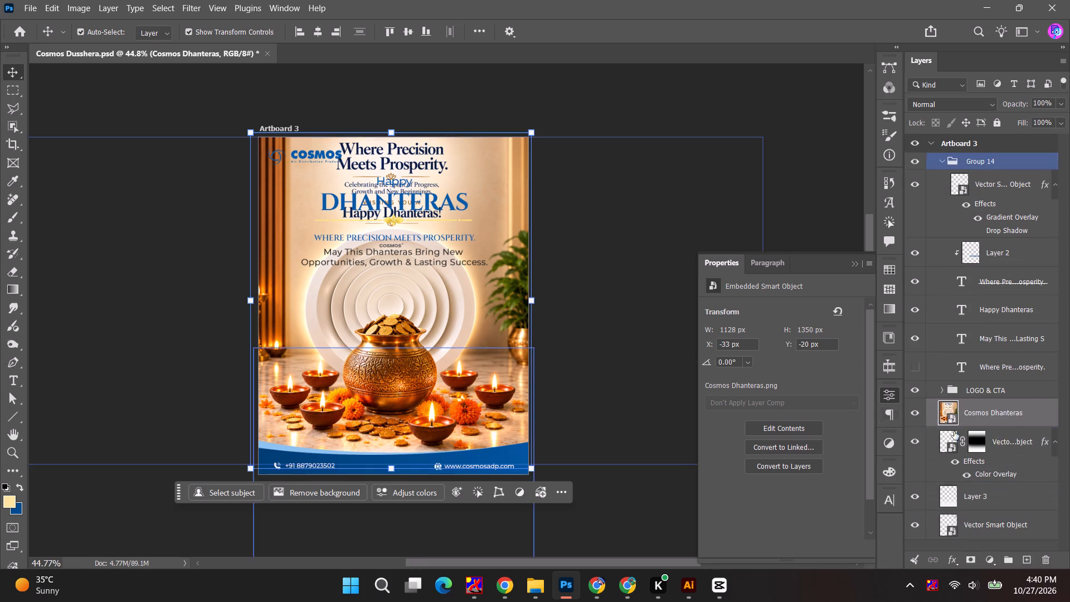
pyautogui.click(626, 261)
# Scale the Cosmos Dhanteras image down to about 948 × 1135 px and centre it horizontally in the lower part of Artboard 3.
pyautogui.moveTo(431, 343); pyautogui.dragTo(435, 353)
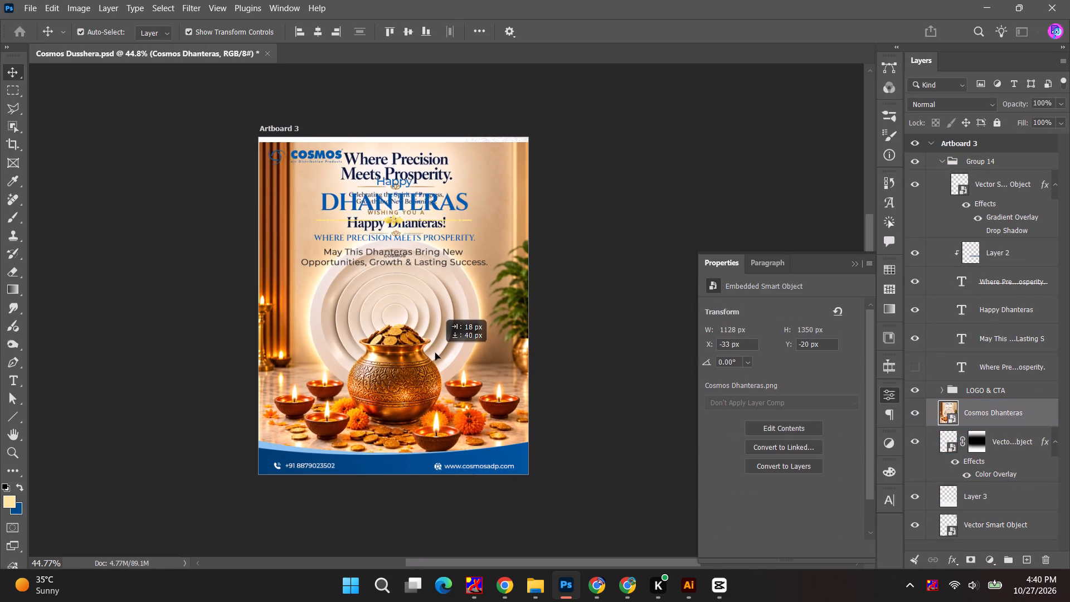
pyautogui.moveTo(435, 353); pyautogui.dragTo(435, 367)
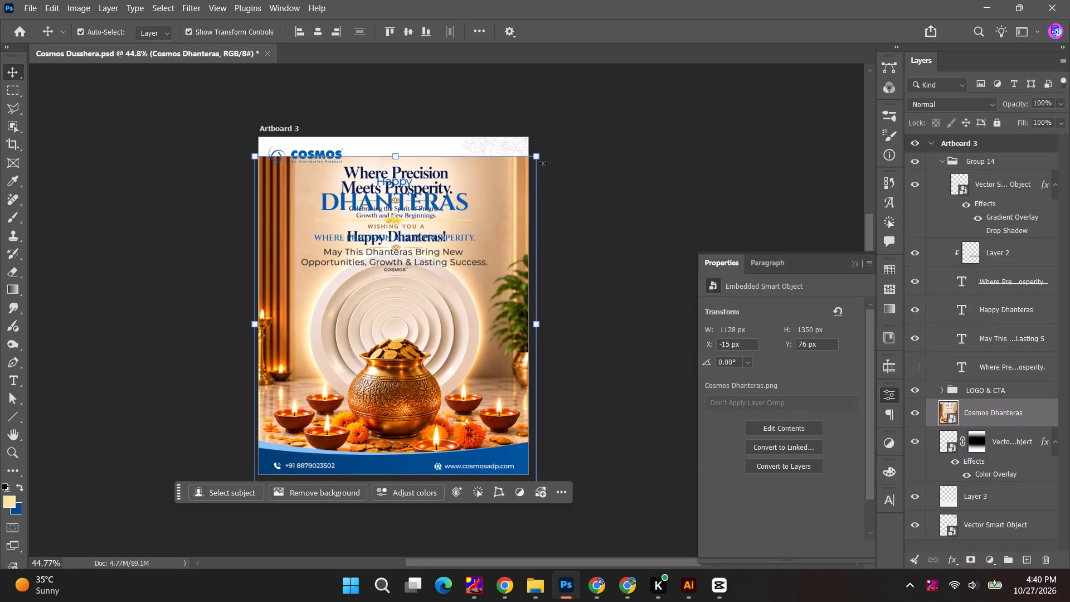
pyautogui.keyDown('alt'); pyautogui.keyDown('shift'); pyautogui.moveTo(543, 158); pyautogui.dragTo(512, 171); pyautogui.keyUp('shift'); pyautogui.keyUp('alt')
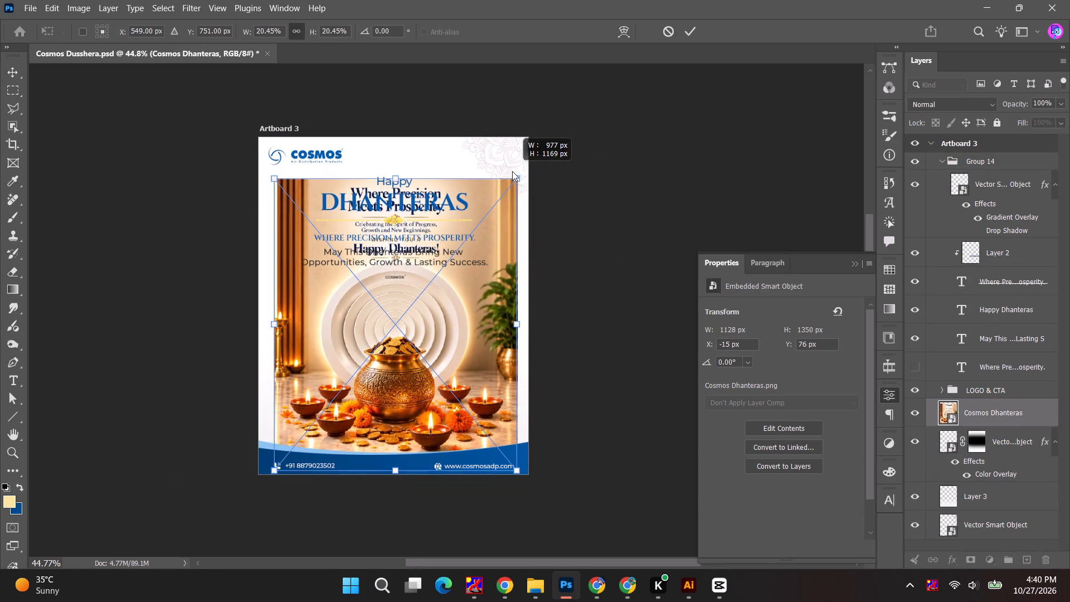
pyautogui.keyDown('alt'); pyautogui.keyDown('shift'); pyautogui.moveTo(512, 171); pyautogui.dragTo(505, 172); pyautogui.keyUp('shift'); pyautogui.keyUp('alt')
pyautogui.moveTo(420, 312); pyautogui.dragTo(420, 319)
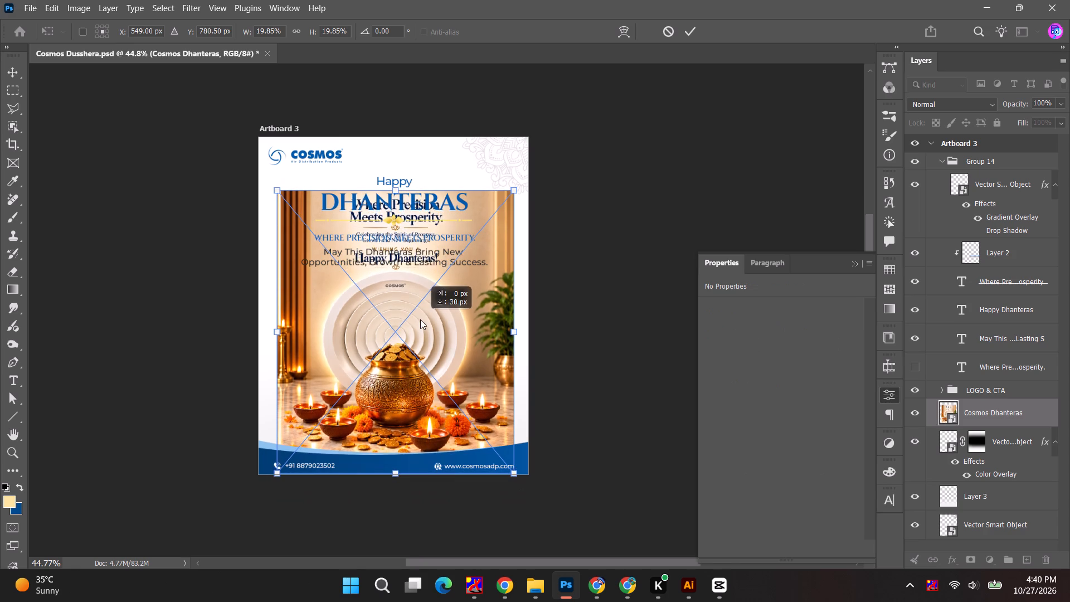
pyautogui.moveTo(420, 319); pyautogui.dragTo(419, 317)
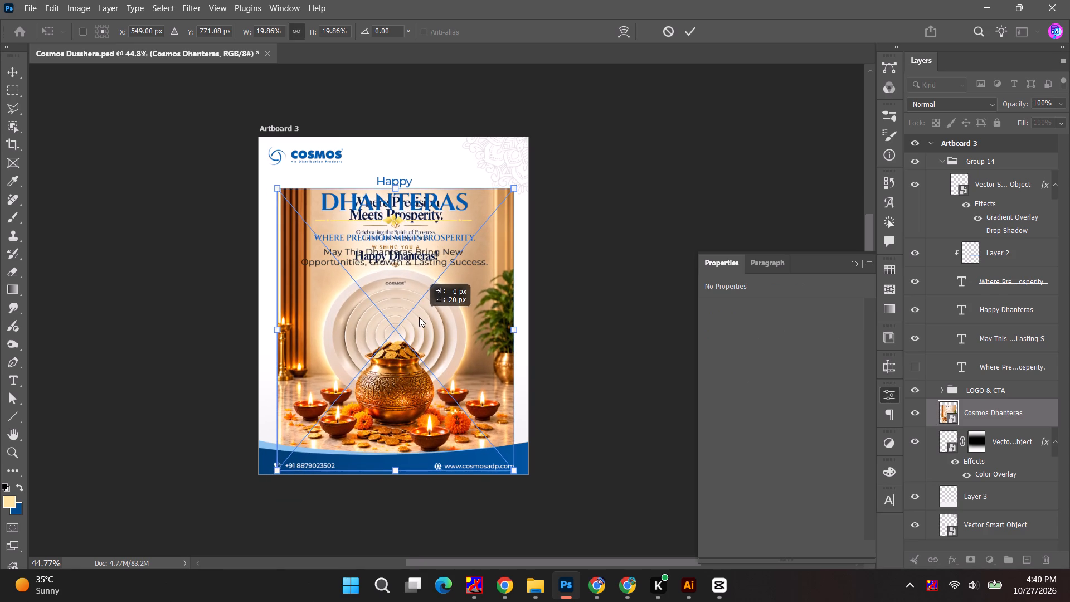
pyautogui.moveTo(419, 317); pyautogui.dragTo(419, 319)
pyautogui.click(687, 30)
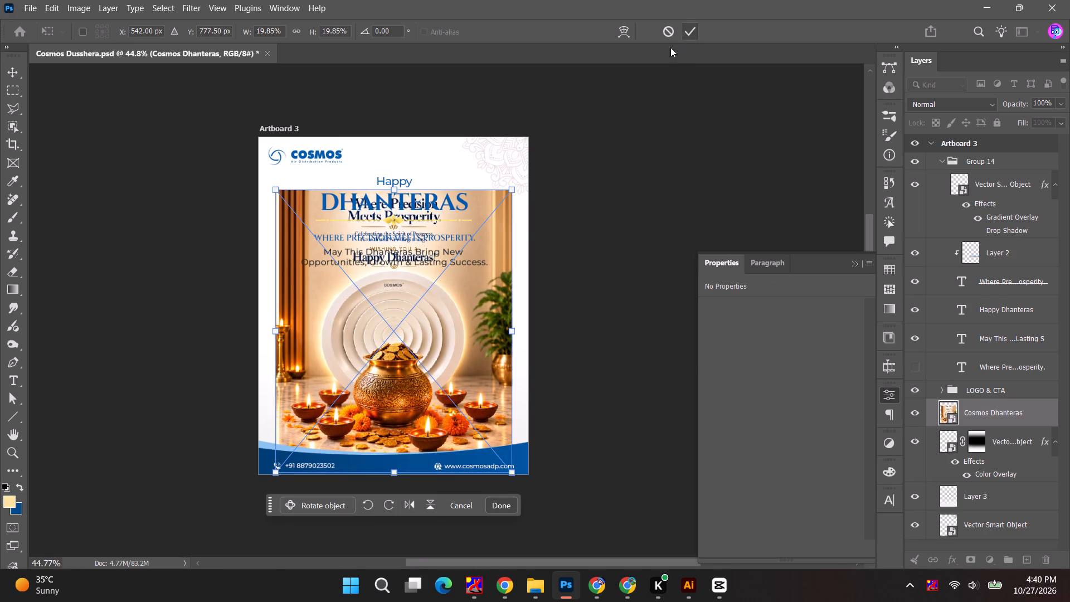
pyautogui.click(357, 105)
# Add a new blank artboard immediately to the right of Artboard 3.
pyautogui.click(281, 124)
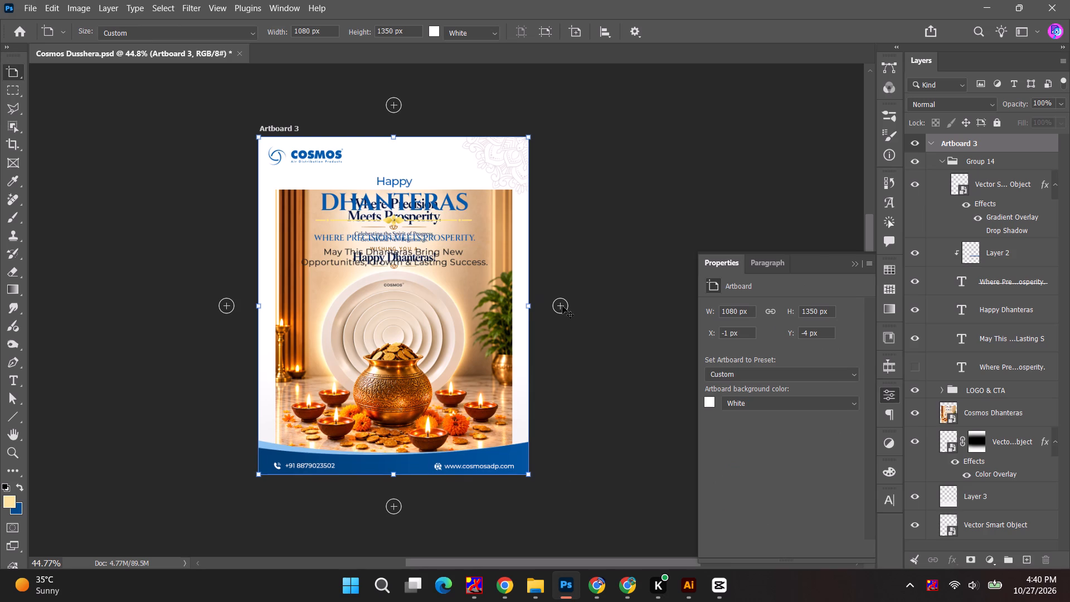
pyautogui.click(563, 307)
# Copy the Cosmos Dhanteras image from Artboard 3 and paste it in place on Artboard 4.
pyautogui.click(94, 347)
pyautogui.hotkey('ctrl', 'c')
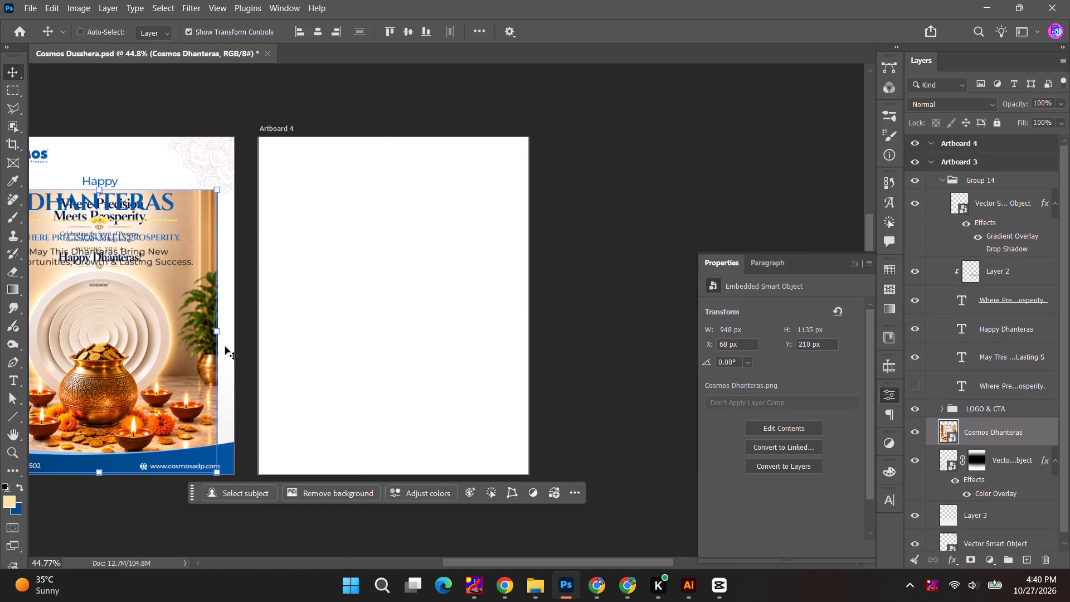
pyautogui.click(447, 348)
pyautogui.hotkey('ctrl', 'shift', 'v')
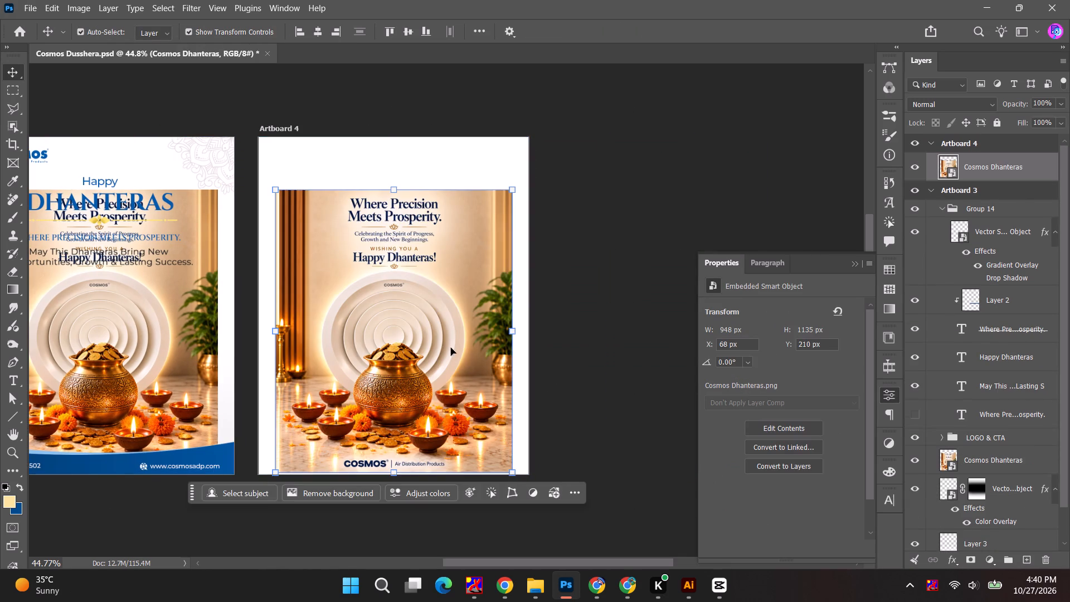
pyautogui.click(575, 311)
pyautogui.click(455, 323)
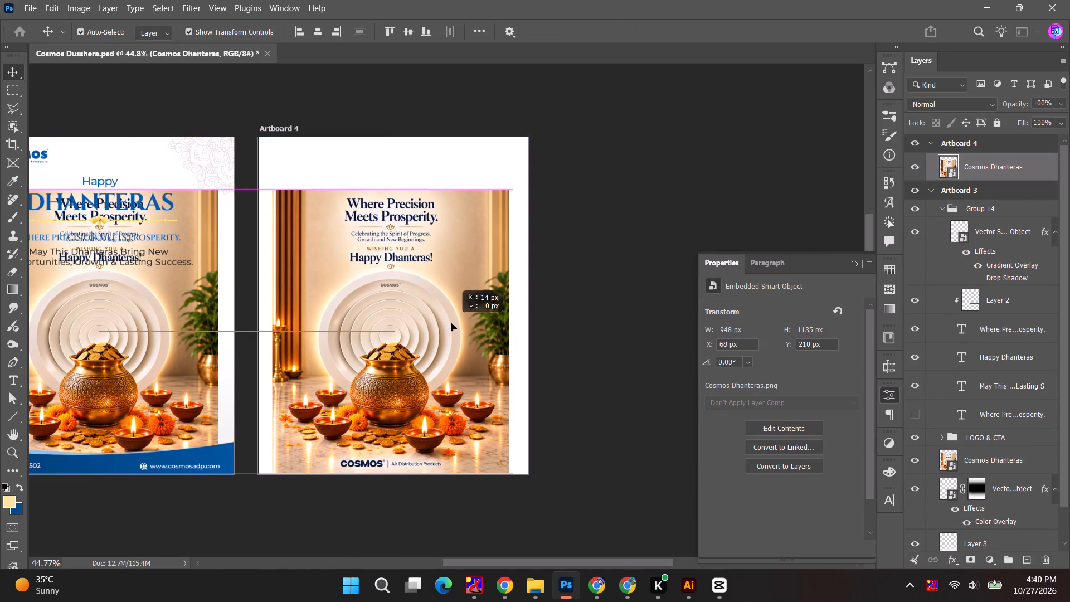
# Hide Artboard 3 so that only Artboard 4 is shown.
pyautogui.click(918, 190)
pyautogui.click(605, 234)
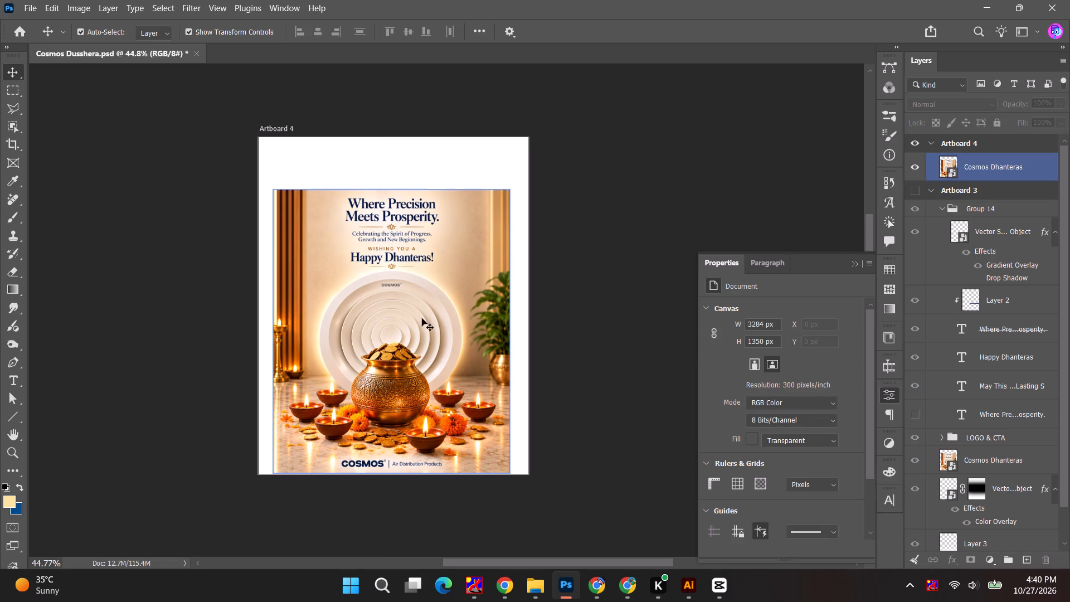
# With the Polygonal Lasso, trace between the diffuser and plant, down around the right-hand diyas to the image's right edge.
pyautogui.click(16, 111)
pyautogui.keyDown('alt'); pyautogui.scroll(4, 440, 220); pyautogui.keyUp('alt')
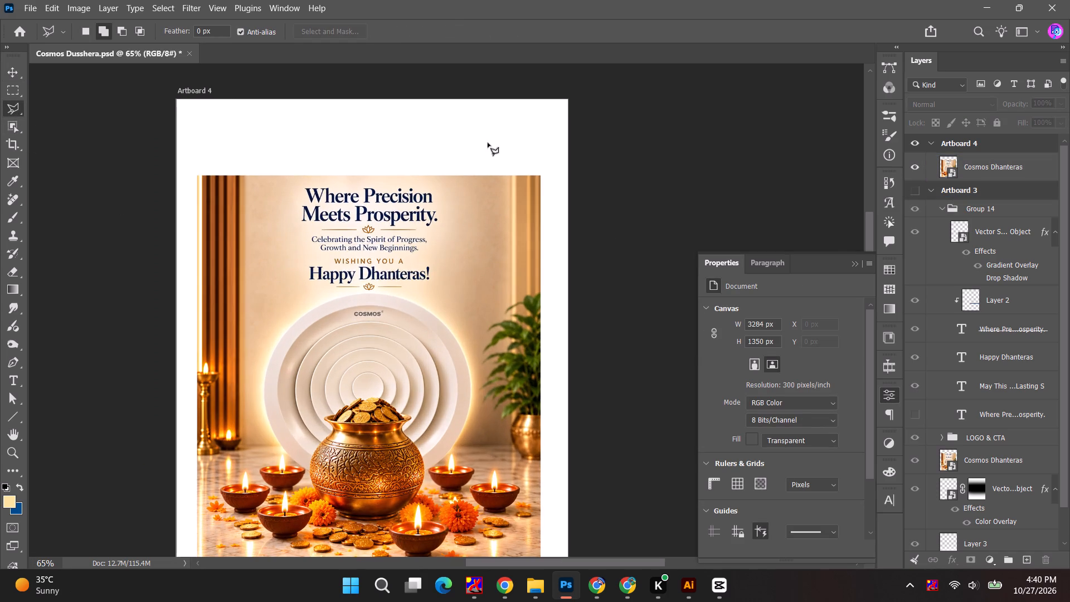
pyautogui.click(486, 137)
pyautogui.moveTo(488, 272); pyautogui.dragTo(488, 279)
pyautogui.click(480, 330)
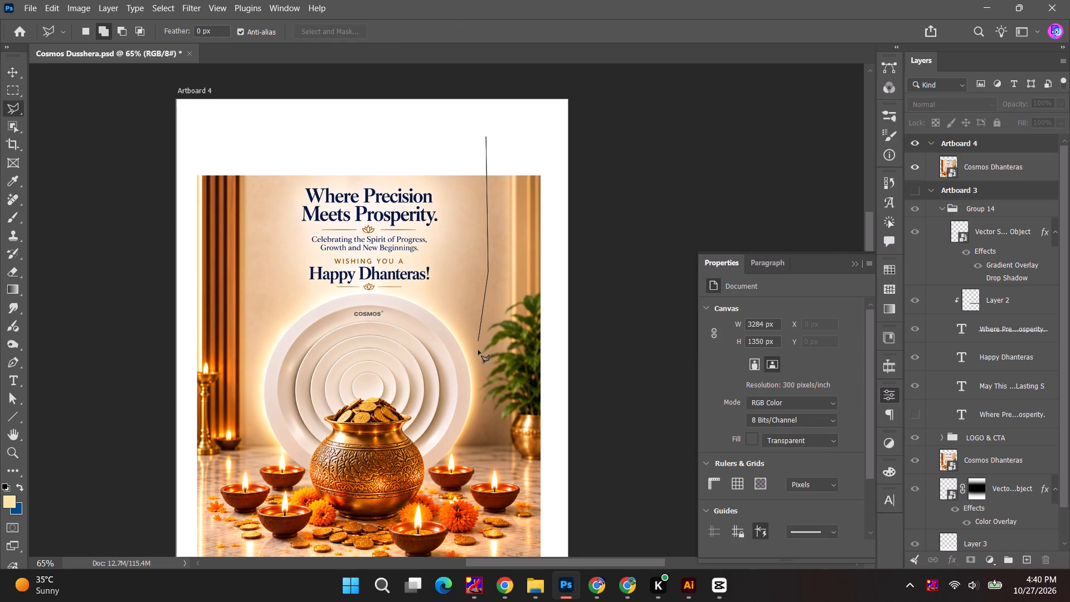
pyautogui.click(478, 350)
pyautogui.click(477, 395)
pyautogui.click(478, 415)
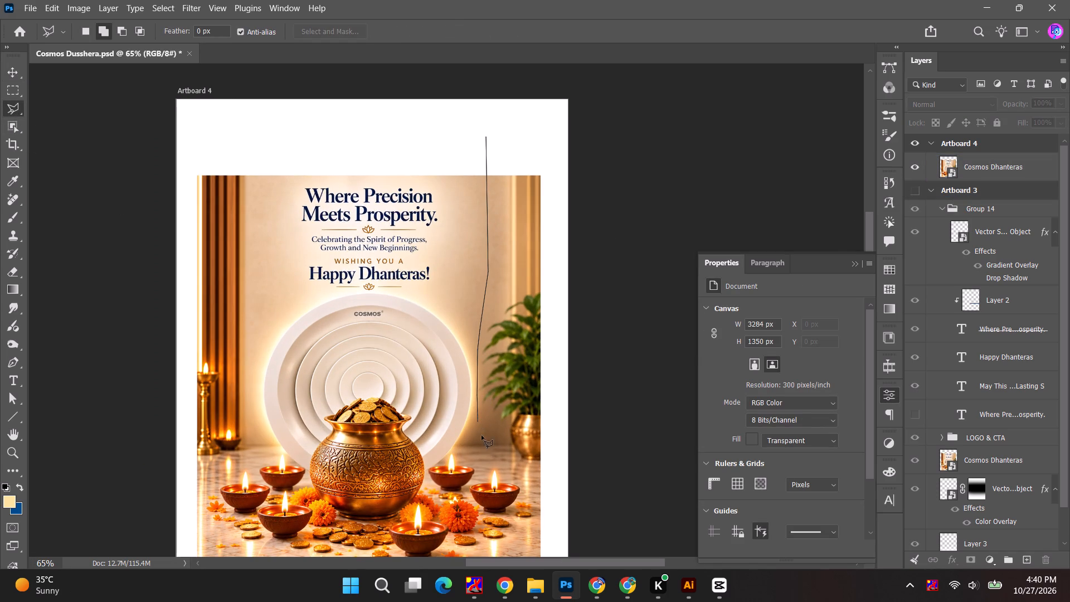
pyautogui.click(482, 439)
pyautogui.click(500, 453)
pyautogui.click(507, 463)
pyautogui.click(508, 472)
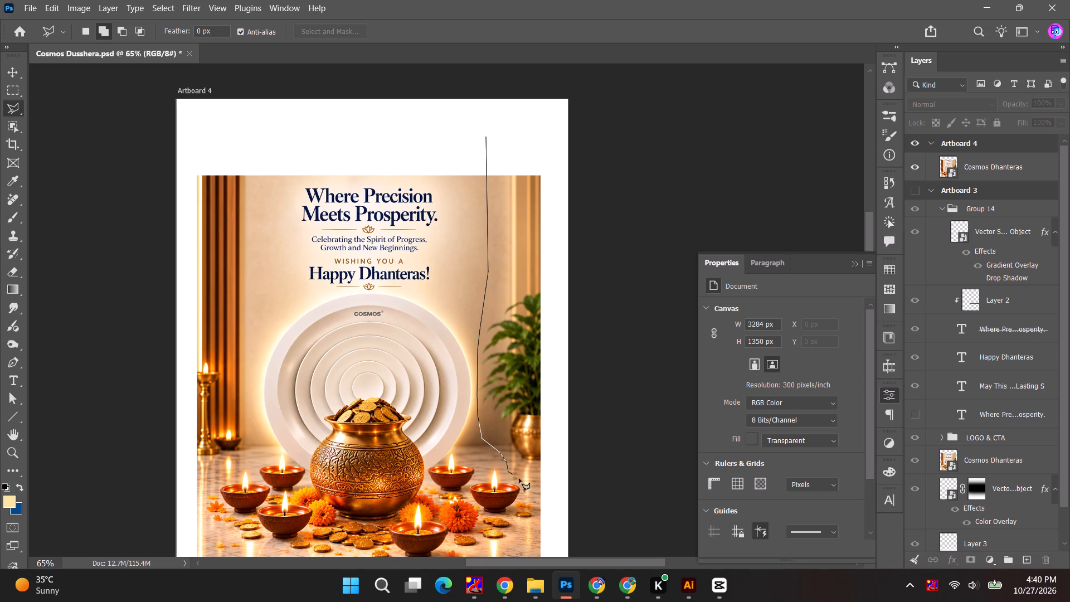
pyautogui.click(522, 479)
pyautogui.click(533, 494)
pyautogui.click(538, 507)
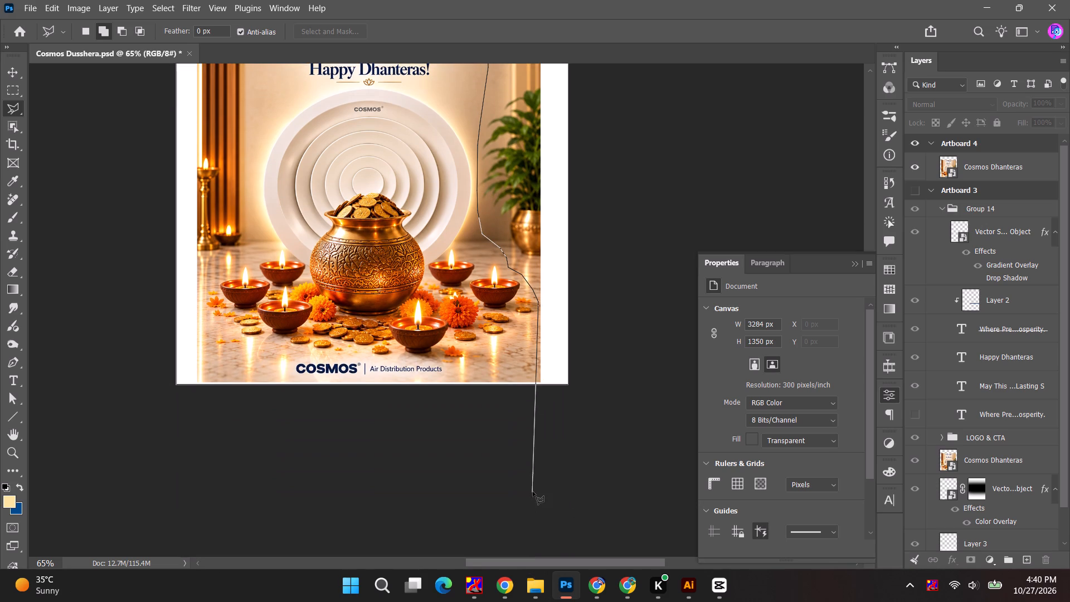
# Continue the lasso outline around the outside of Artboard 4 and up the left of the diyas and diffuser, closing it above the heading.
pyautogui.click(533, 493)
pyautogui.moveTo(597, 428); pyautogui.dragTo(597, 434)
pyautogui.moveTo(616, 200); pyautogui.dragTo(616, 179)
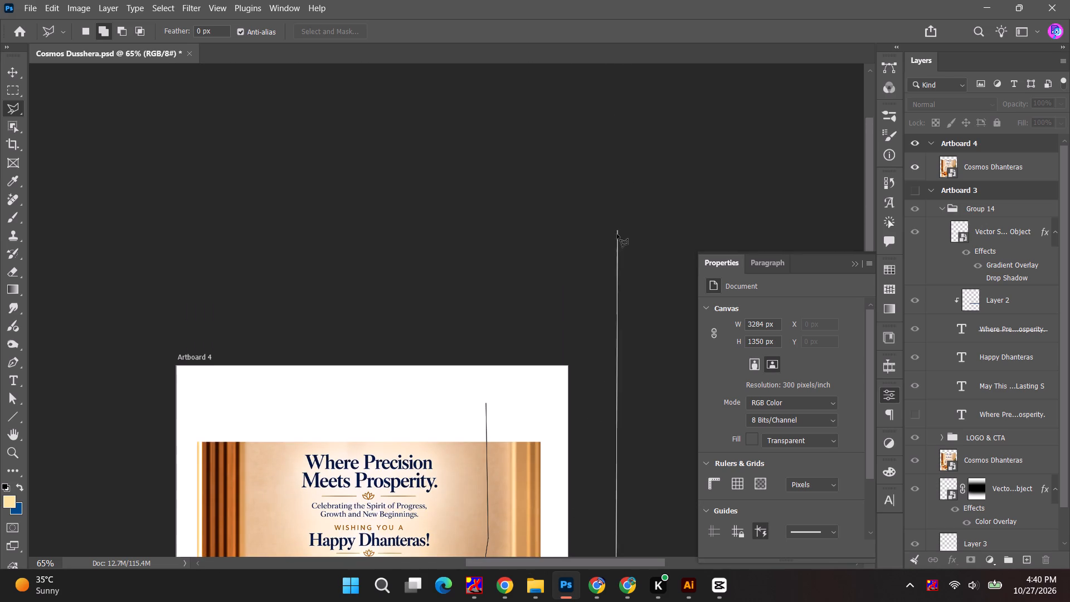
pyautogui.click(617, 238)
pyautogui.click(227, 230)
pyautogui.click(96, 309)
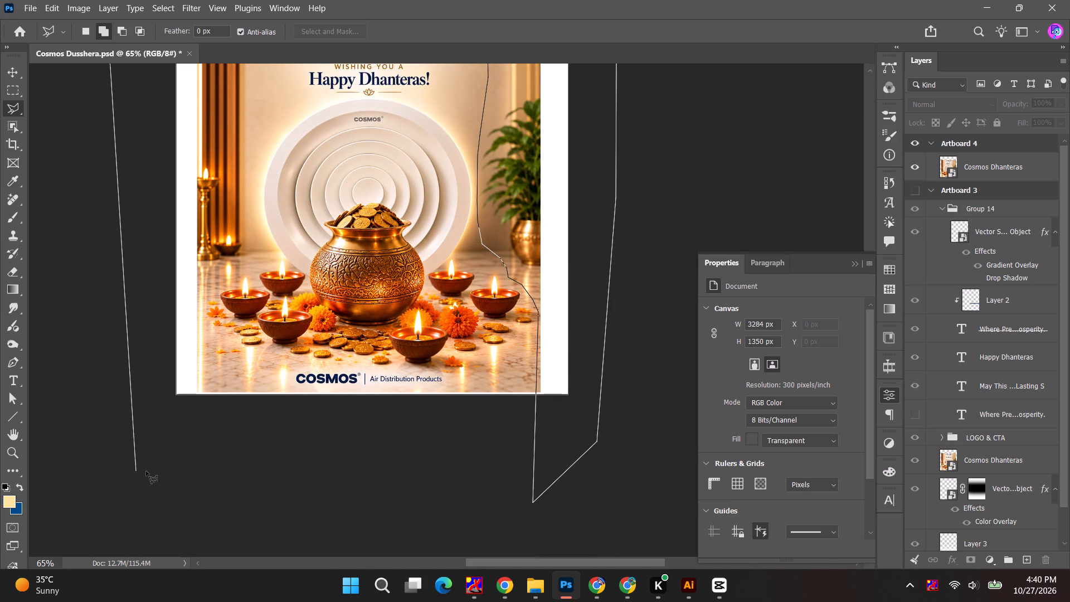
pyautogui.click(147, 471)
pyautogui.click(187, 462)
pyautogui.click(205, 401)
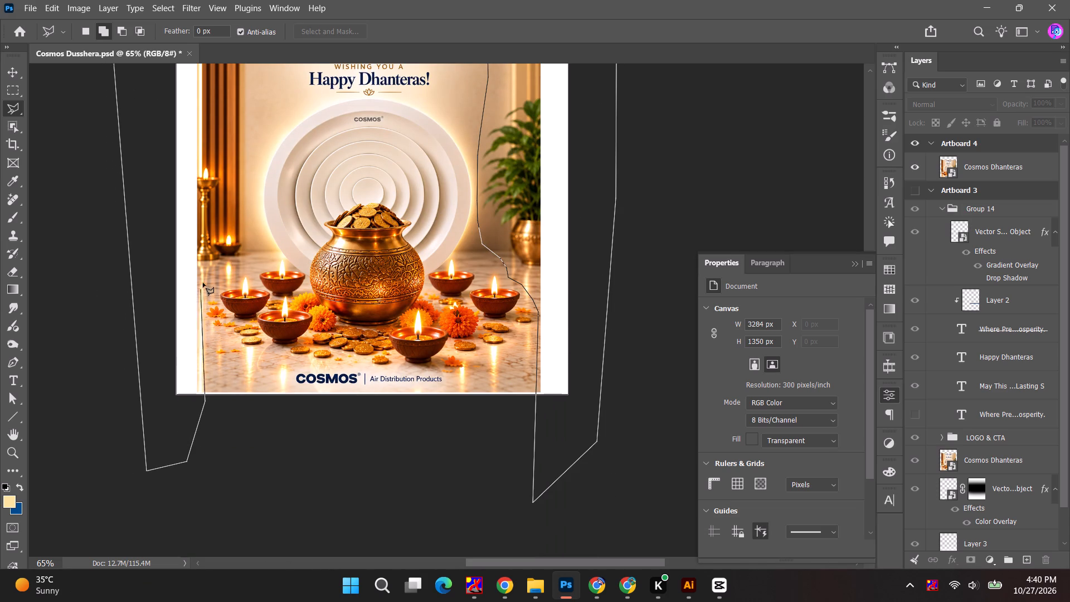
pyautogui.click(207, 281)
pyautogui.click(230, 284)
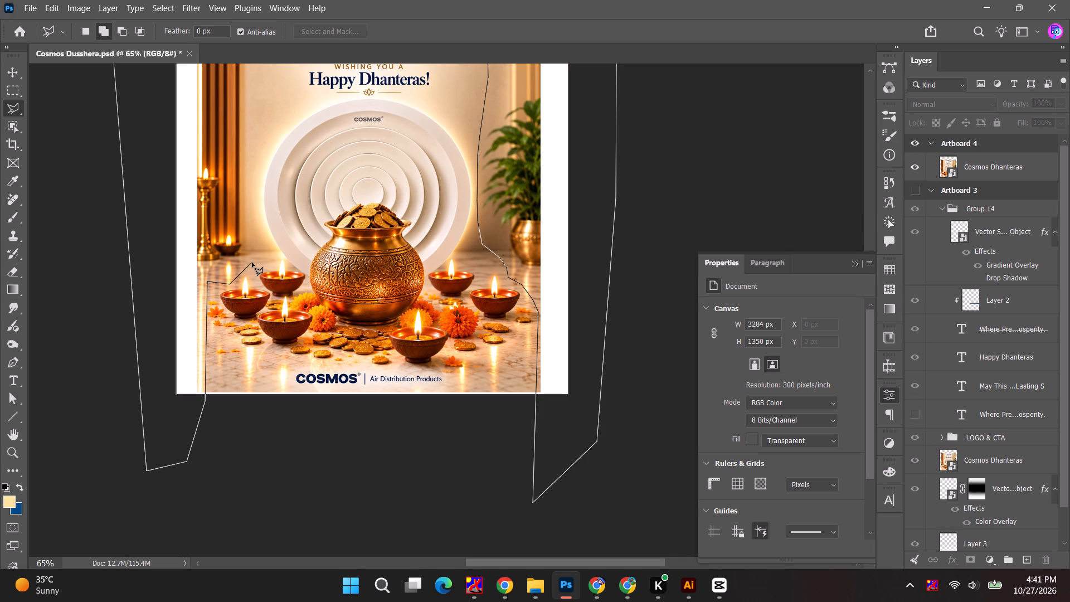
pyautogui.click(252, 263)
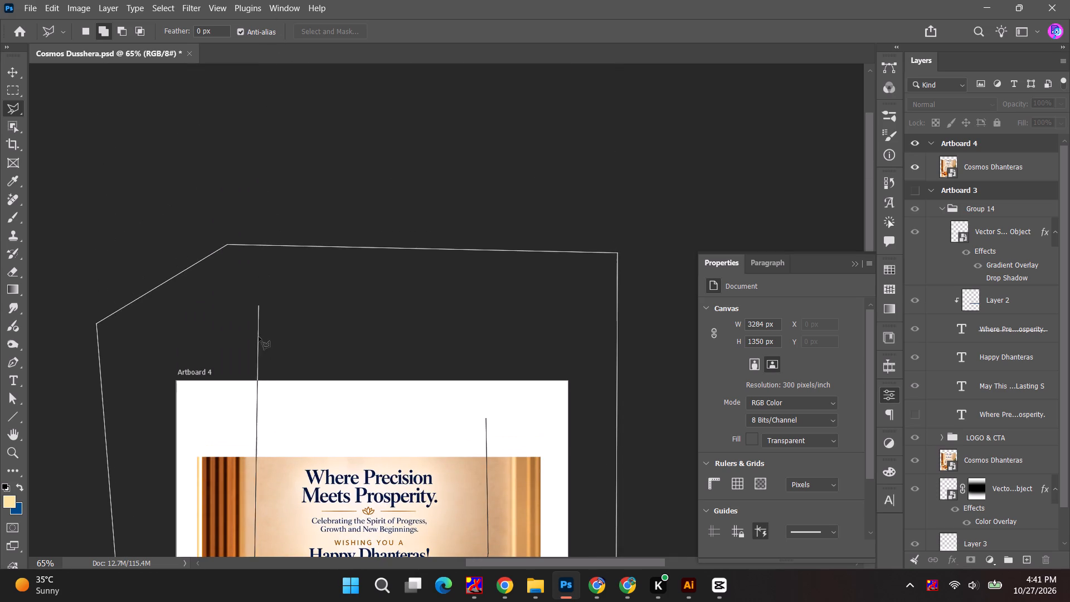
pyautogui.click(264, 465)
pyautogui.doubleClick(471, 463)
# Add the leftover wedge above the heading's upper-right corner to the background selection with the Polygonal Lasso.
pyautogui.keyDown('alt'); pyautogui.scroll(-2, 466, 460); pyautogui.keyUp('alt')
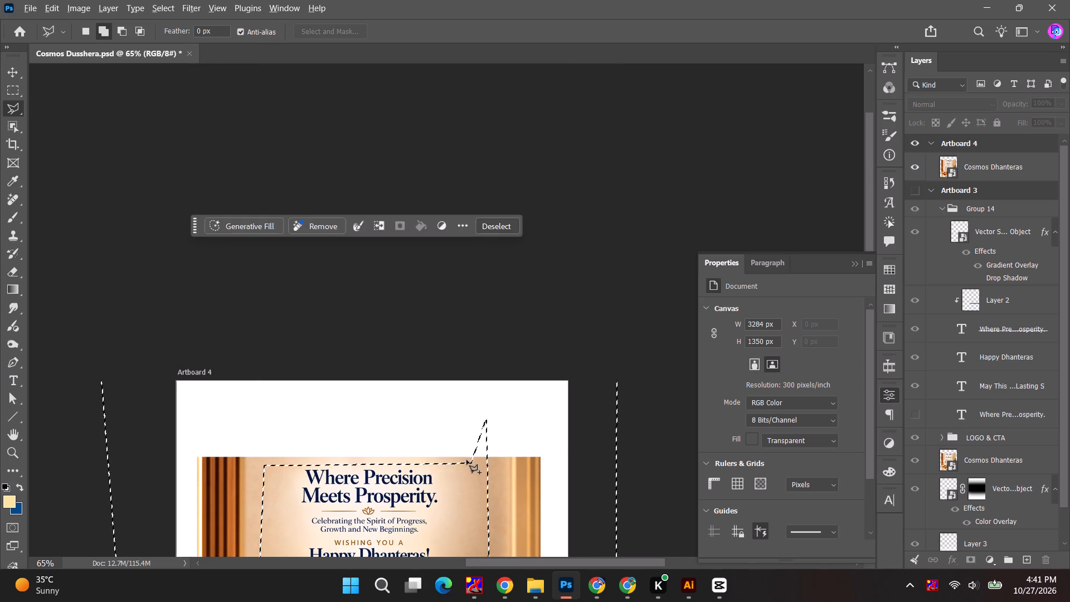
pyautogui.keyDown('alt'); pyautogui.scroll(-3, 466, 460); pyautogui.keyUp('alt')
pyautogui.press('space')
pyautogui.press('space')
pyautogui.moveTo(450, 458); pyautogui.dragTo(445, 338)
pyautogui.keyDown('alt'); pyautogui.scroll(3, 464, 339); pyautogui.keyUp('alt')
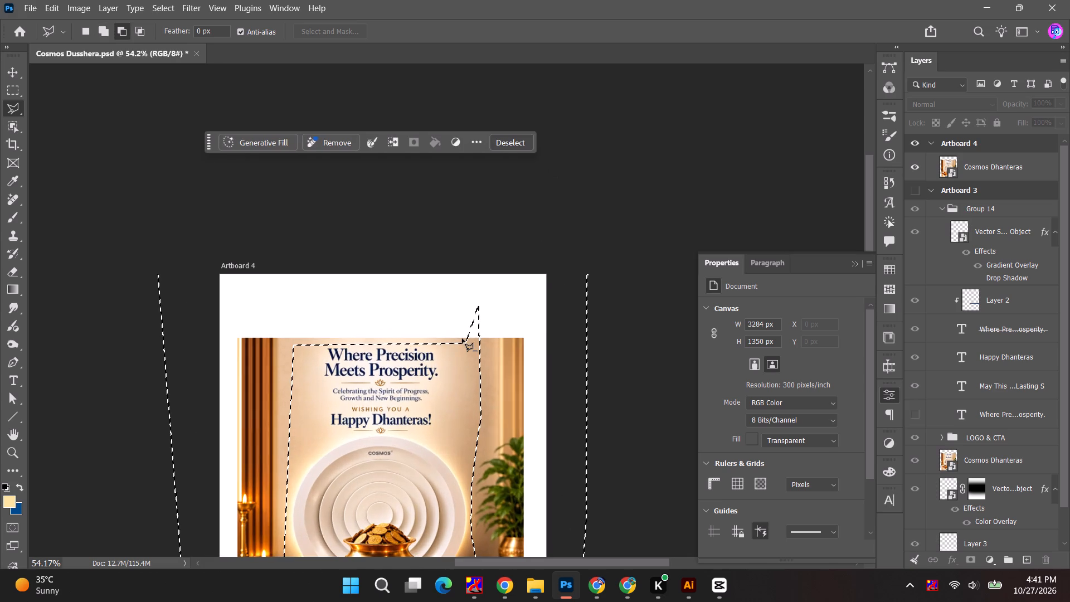
pyautogui.click(462, 337)
pyautogui.click(495, 348)
pyautogui.click(500, 261)
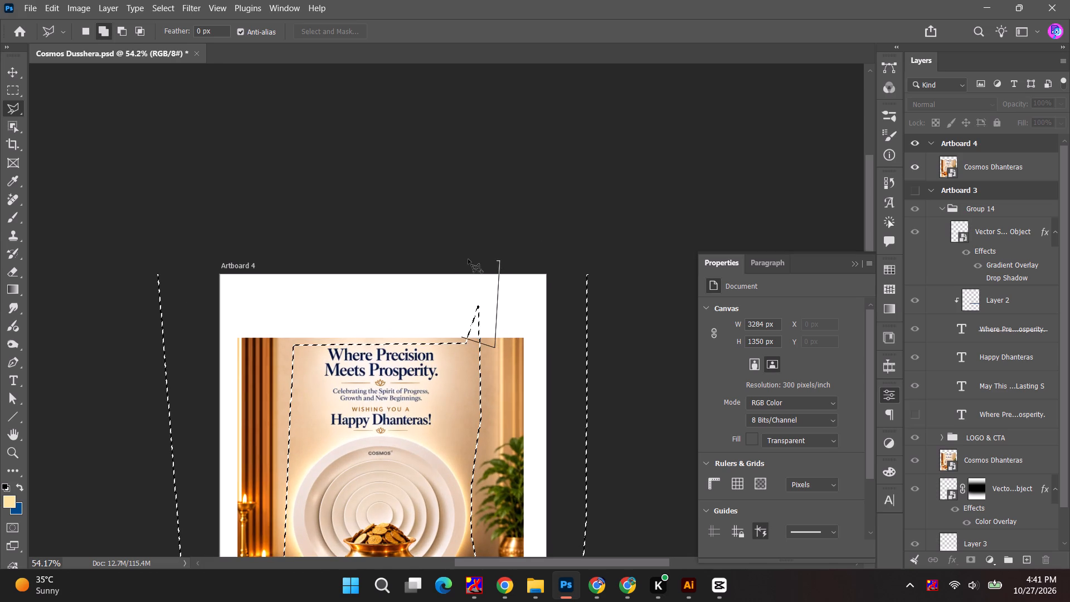
pyautogui.moveTo(463, 259); pyautogui.dragTo(463, 268)
pyautogui.doubleClick(461, 336)
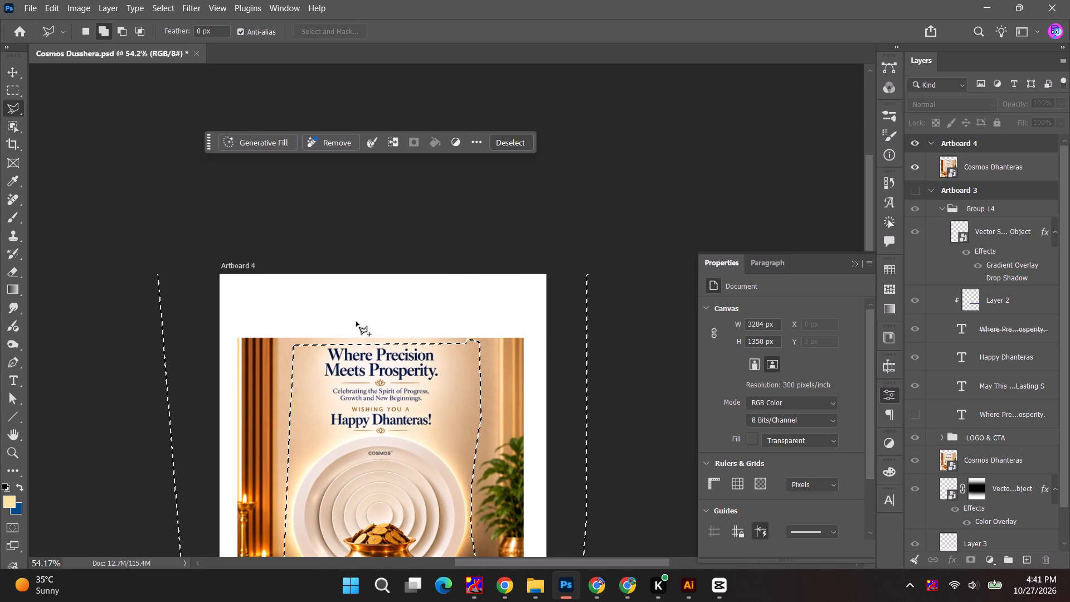
# Run Generative Fill with Firefly and an empty prompt on the selected surroundings of the Cosmos Dhanteras image in Artboard 4.
pyautogui.keyDown('alt'); pyautogui.scroll(-4, 356, 322); pyautogui.keyUp('alt')
pyautogui.click(244, 187)
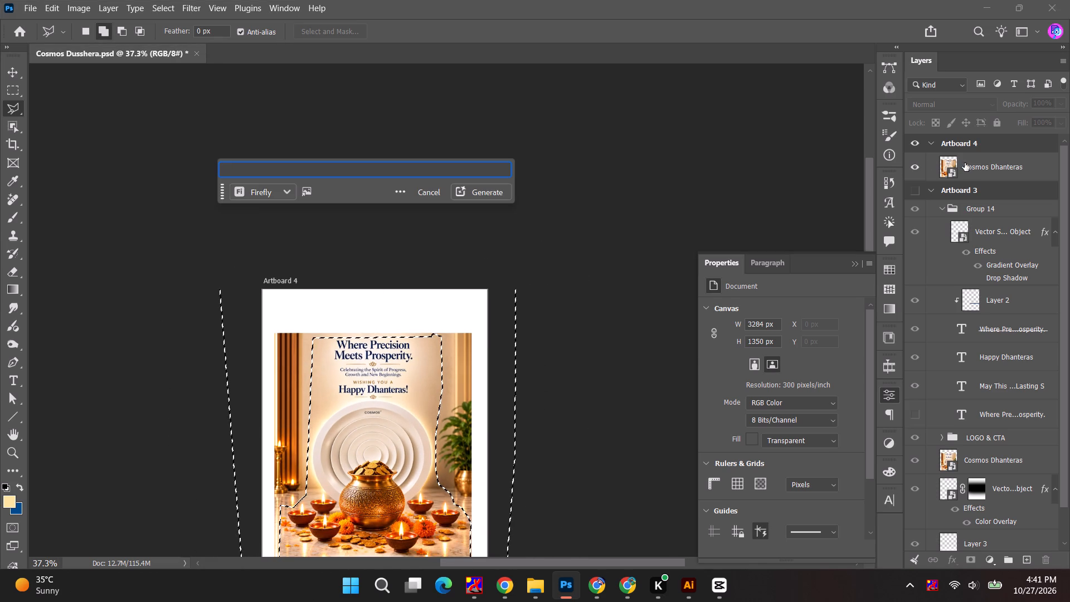
pyautogui.click(972, 164)
pyautogui.click(473, 192)
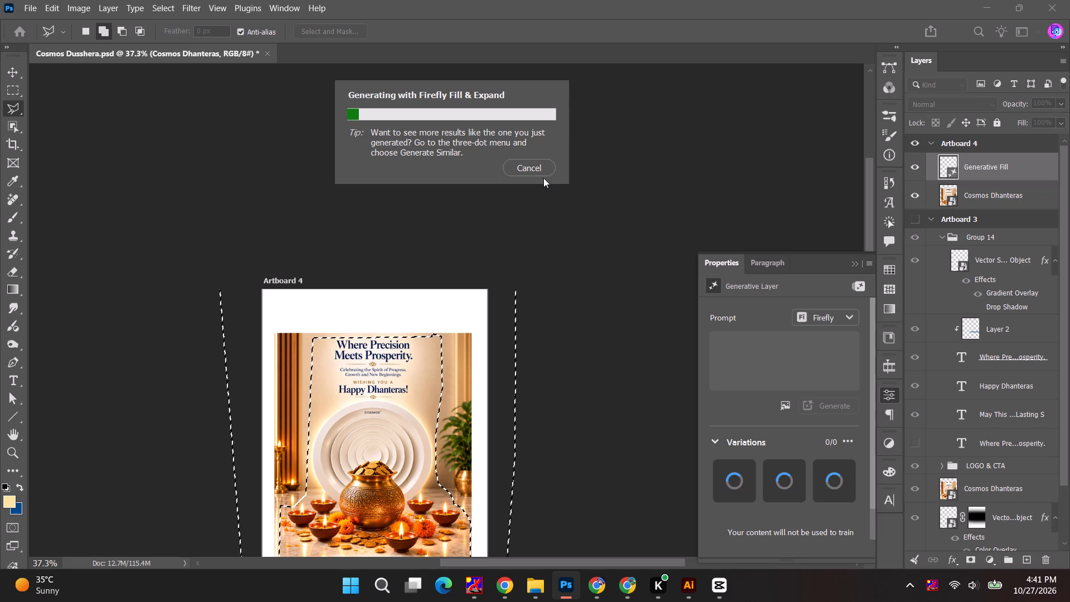
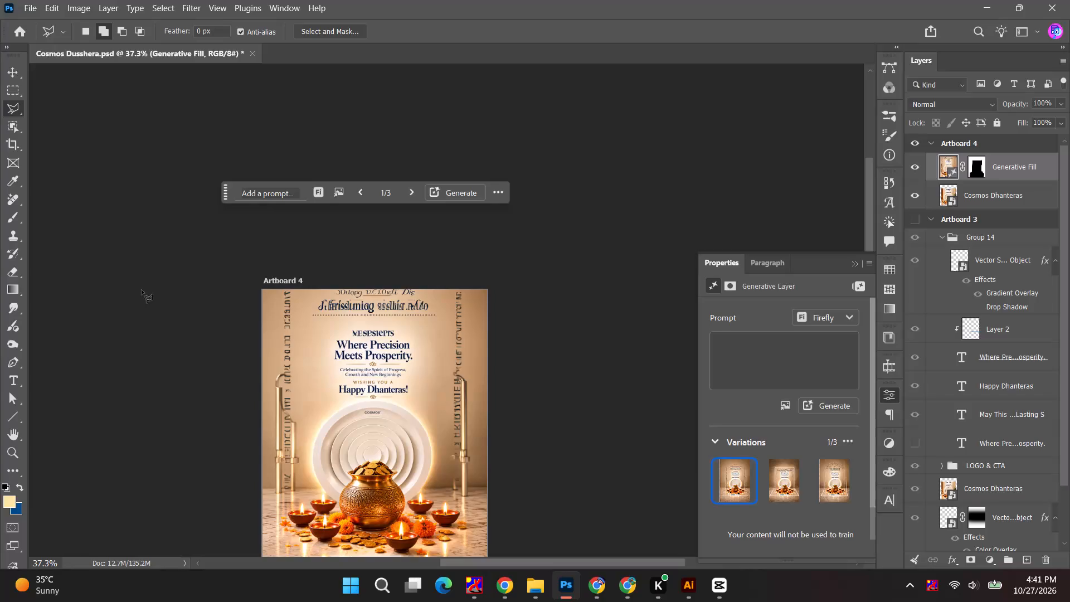
# Undo the last Generative Fill around the Cosmos Dhanteras image in Artboard 4.
pyautogui.hotkey('ctrl', 'z')
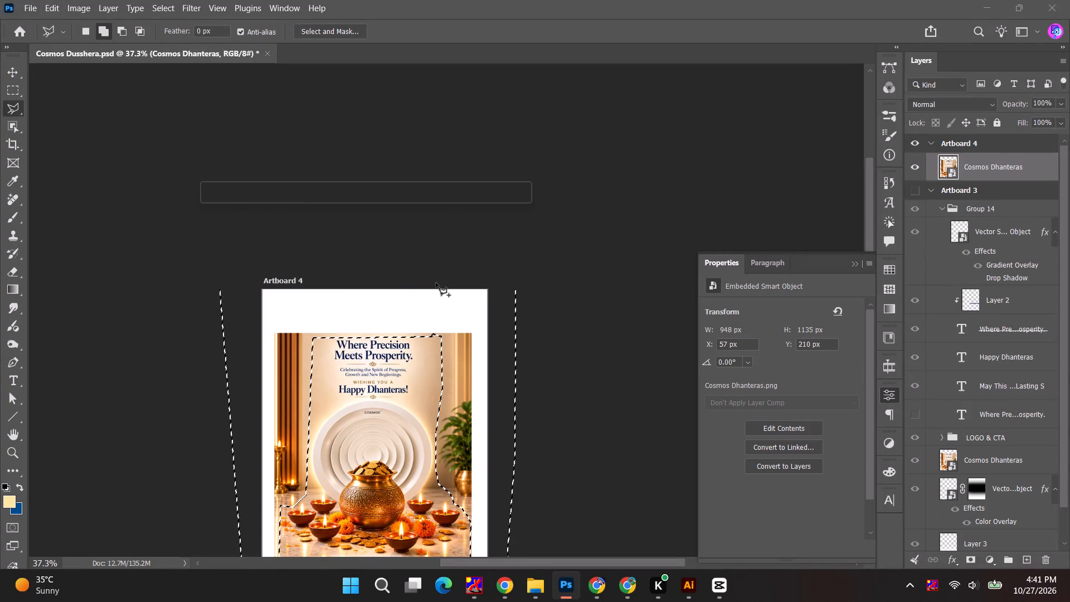
# Open the Cosmos Dhanteras smart object's contents and marquee-select the text block above the diffuser, about 515 by 377 px, including its lower lotus ornament.
pyautogui.press('space')
pyautogui.moveTo(418, 396); pyautogui.dragTo(412, 313)
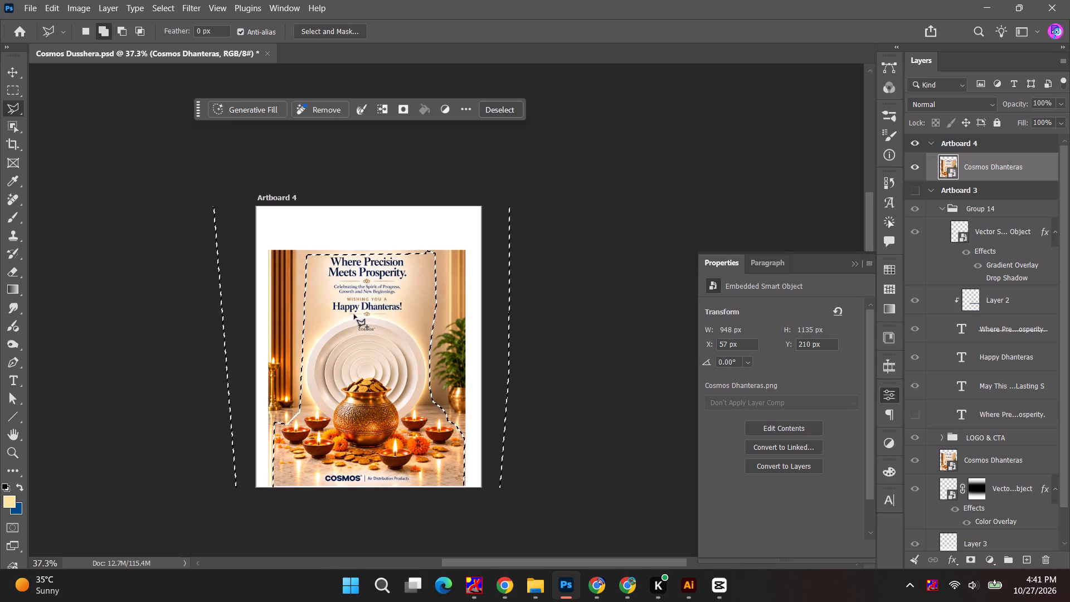
pyautogui.keyDown('alt'); pyautogui.scroll(7, 366, 326); pyautogui.keyUp('alt')
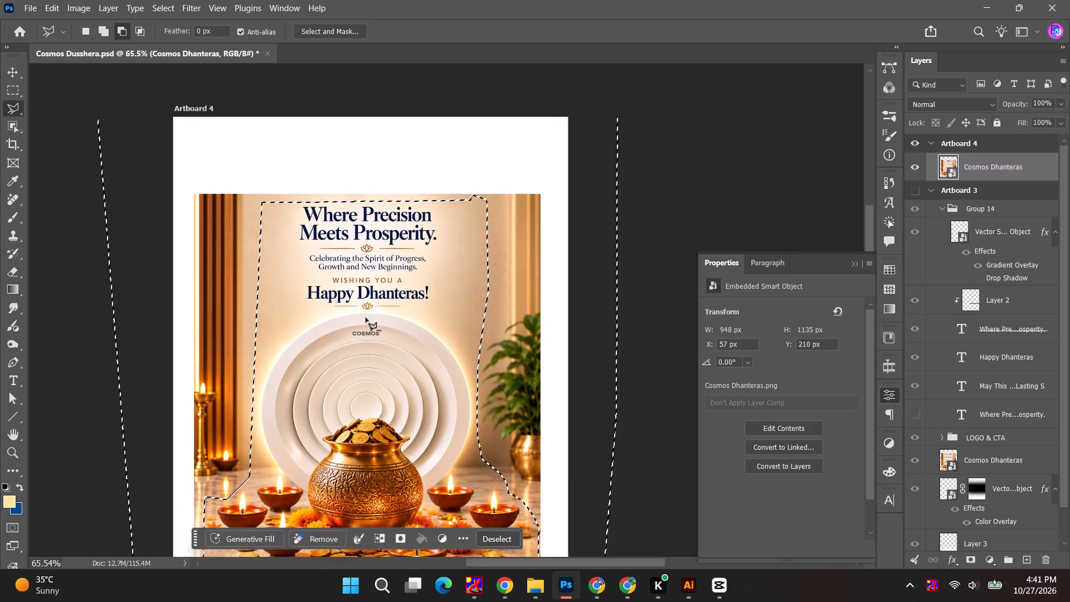
pyautogui.doubleClick(949, 163)
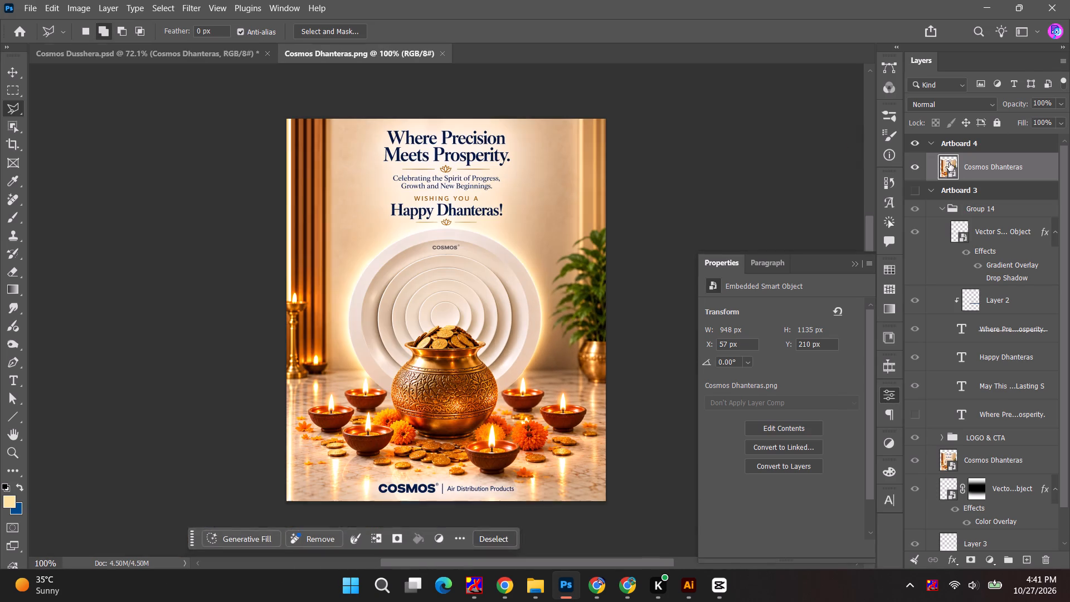
pyautogui.click(14, 89)
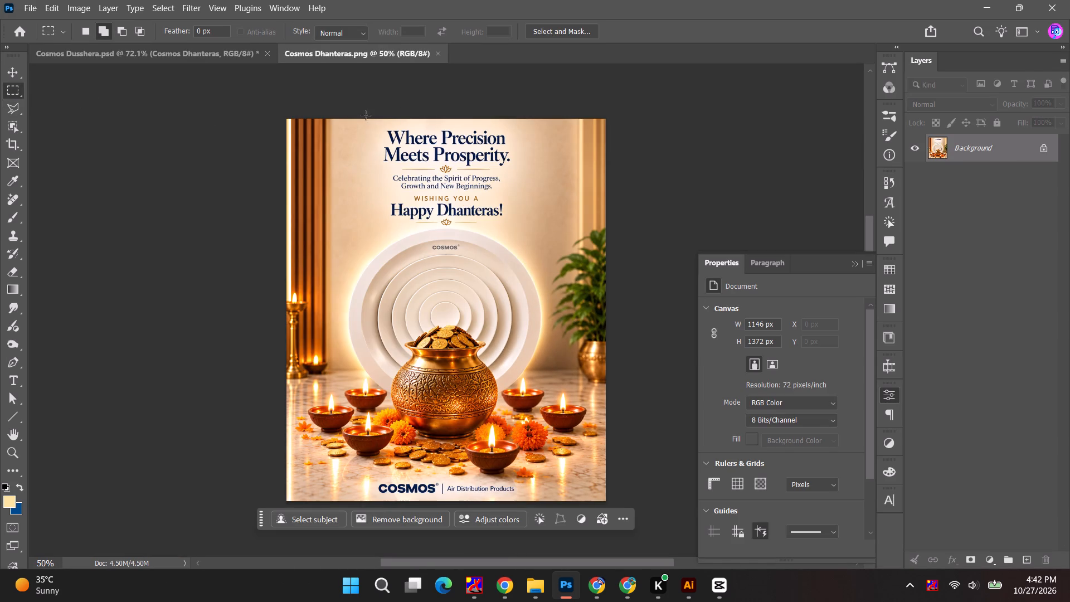
pyautogui.moveTo(373, 123); pyautogui.dragTo(515, 227)
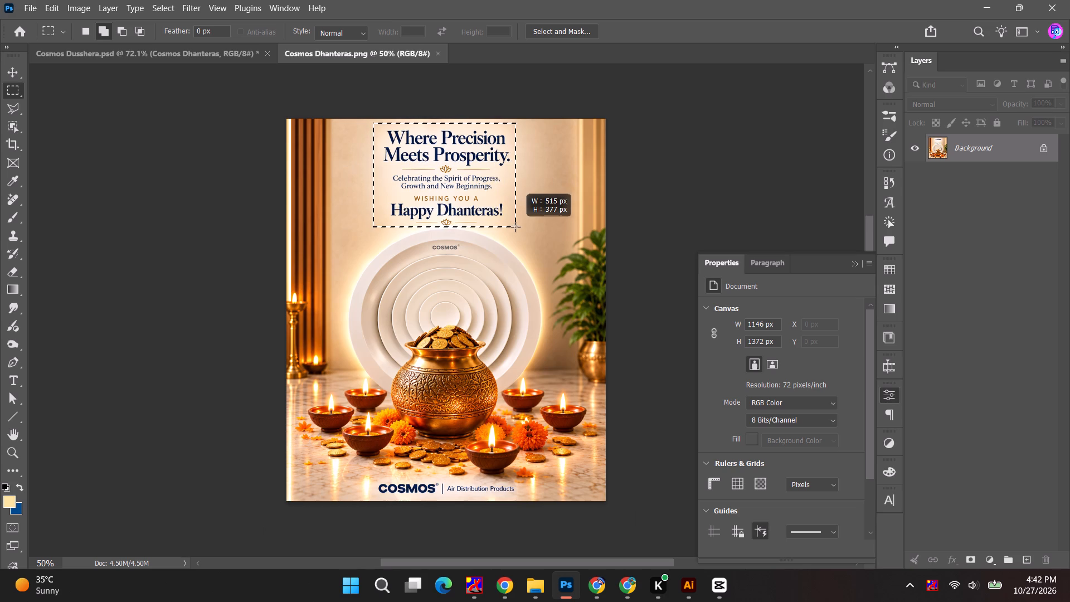
pyautogui.moveTo(515, 227); pyautogui.dragTo(515, 226)
pyautogui.keyDown('alt'); pyautogui.scroll(20, 443, 233); pyautogui.keyUp('alt')
pyautogui.keyDown('alt'); pyautogui.scroll(1, 443, 233); pyautogui.keyUp('alt')
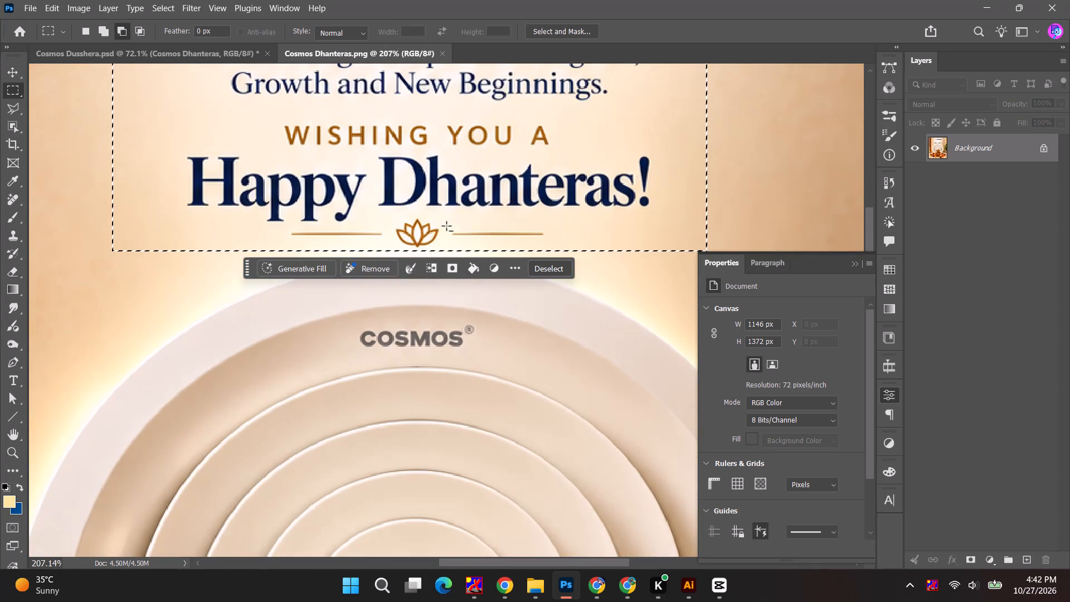
pyautogui.press('Up')
pyautogui.press('Up')
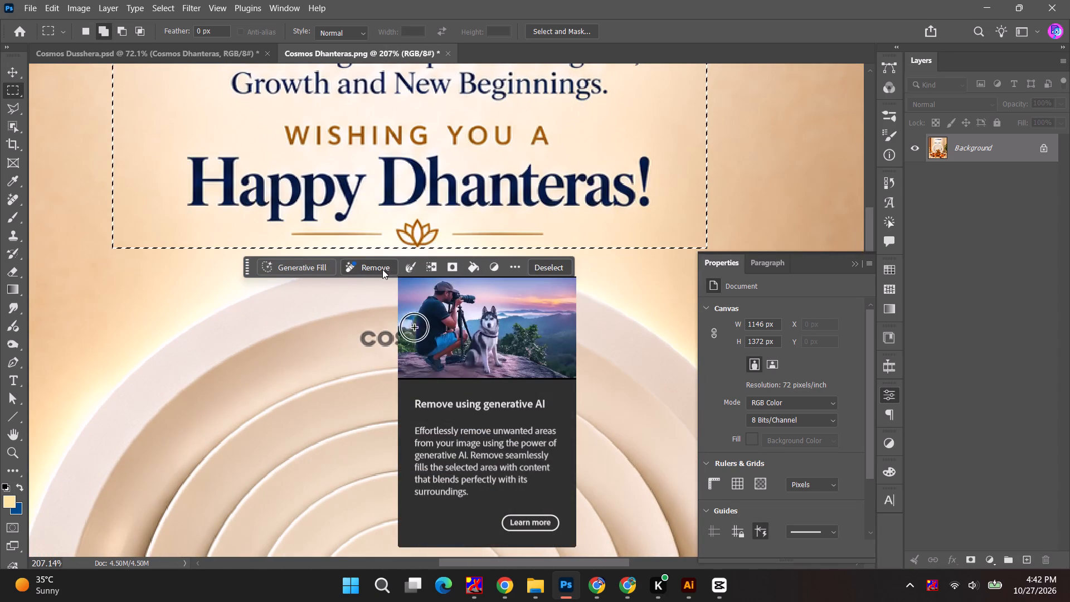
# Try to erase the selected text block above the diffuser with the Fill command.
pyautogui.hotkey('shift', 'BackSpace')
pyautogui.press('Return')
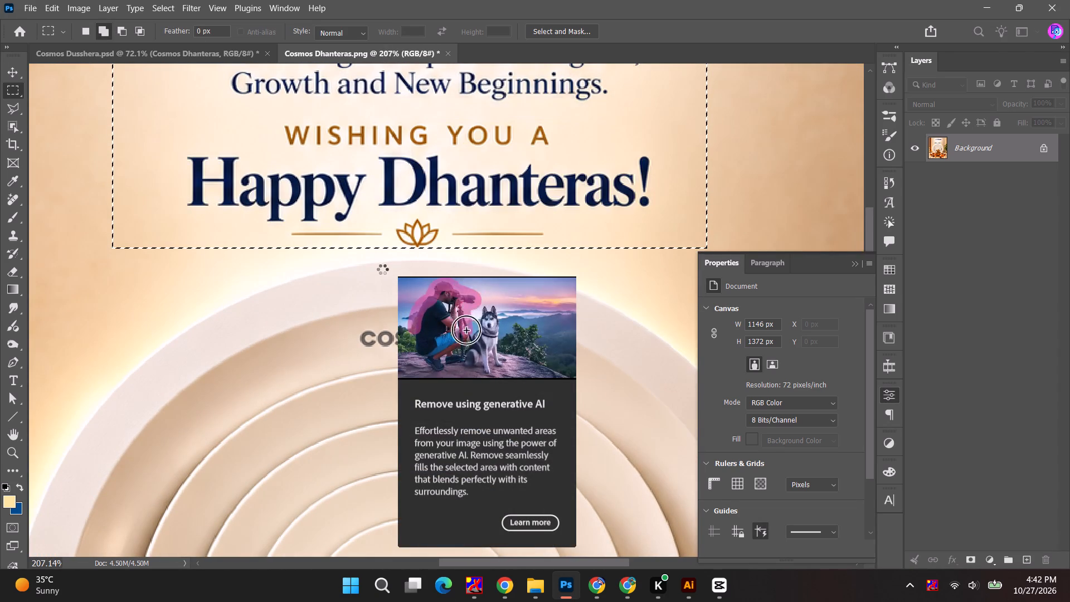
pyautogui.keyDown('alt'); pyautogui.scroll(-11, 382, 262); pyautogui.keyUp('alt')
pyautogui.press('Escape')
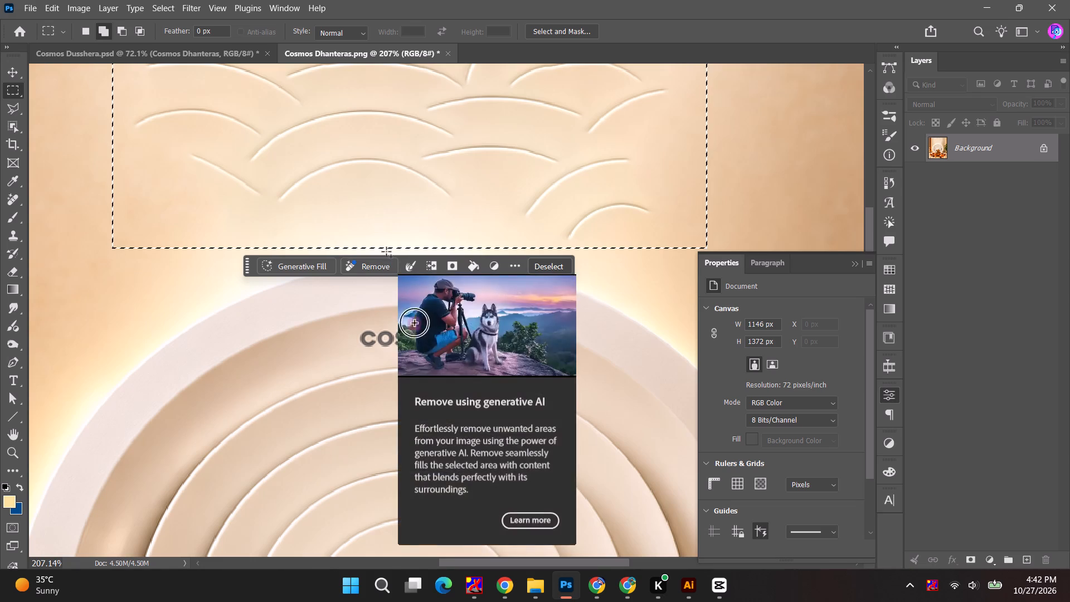
# Run Generative Fill with Firefly and the prompt "remove" on the selected area above the diffuser, and choose the second variation.
pyautogui.keyDown('alt'); pyautogui.scroll(-15, 292, 94); pyautogui.keyUp('alt')
pyautogui.press('space')
pyautogui.press('space')
pyautogui.press('space')
pyautogui.press('space')
pyautogui.press('space')
pyautogui.press('space')
pyautogui.press('space')
pyautogui.press('space')
pyautogui.press('space')
pyautogui.press('space')
pyautogui.press('space')
pyautogui.moveTo(341, 104); pyautogui.dragTo(341, 221)
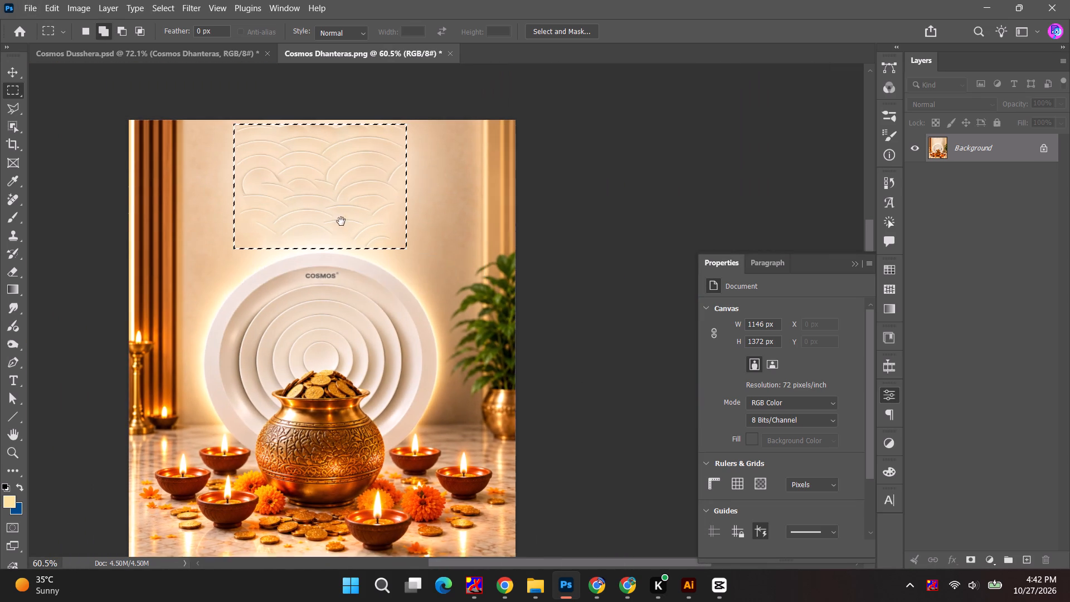
pyautogui.moveTo(341, 221); pyautogui.dragTo(341, 225)
pyautogui.click(220, 317)
pyautogui.press('r')
pyautogui.write('emove')
pyautogui.press('Return')
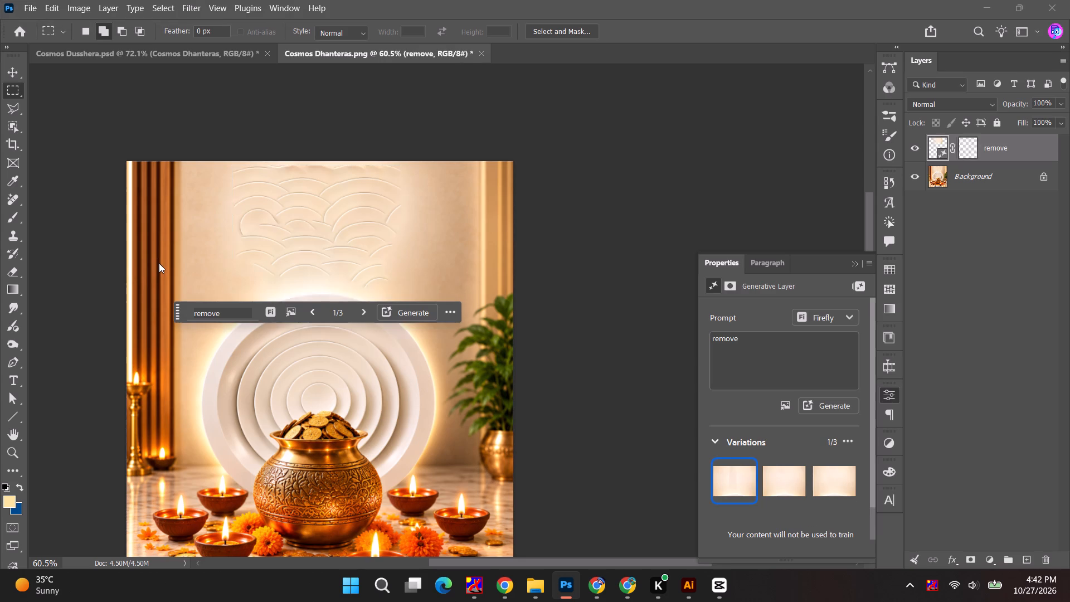
pyautogui.click(789, 483)
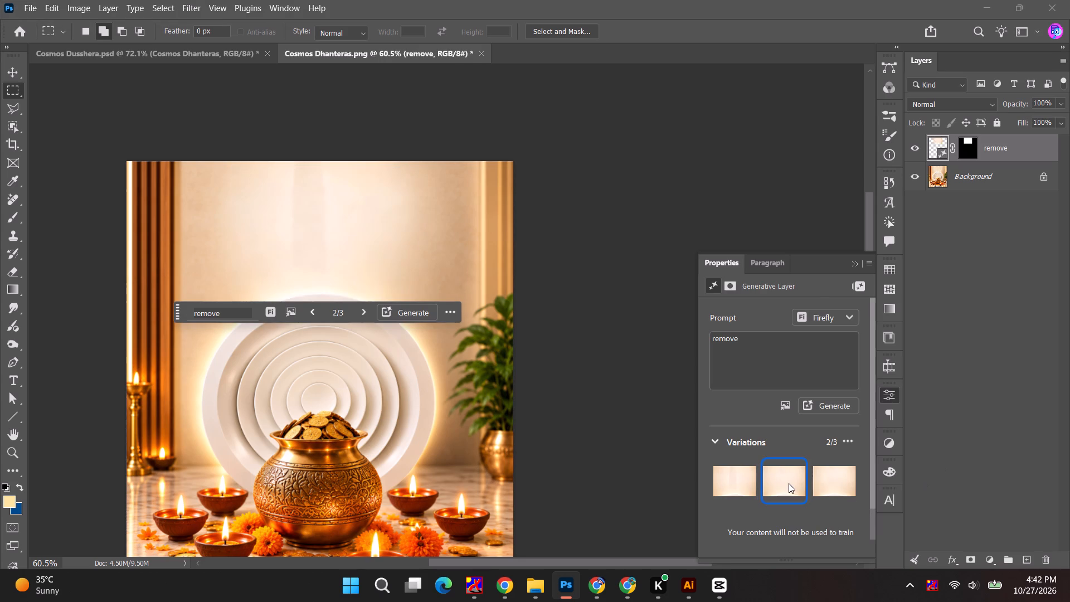
# Merge the "remove" layer with the Background, save the smart object's contents, and return to Cosmos Dusshera.psd.
pyautogui.click(975, 183)
pyautogui.keyDown('ctrl'); pyautogui.click(993, 153); pyautogui.keyUp('ctrl')
pyautogui.hotkey('ctrl', 'e')
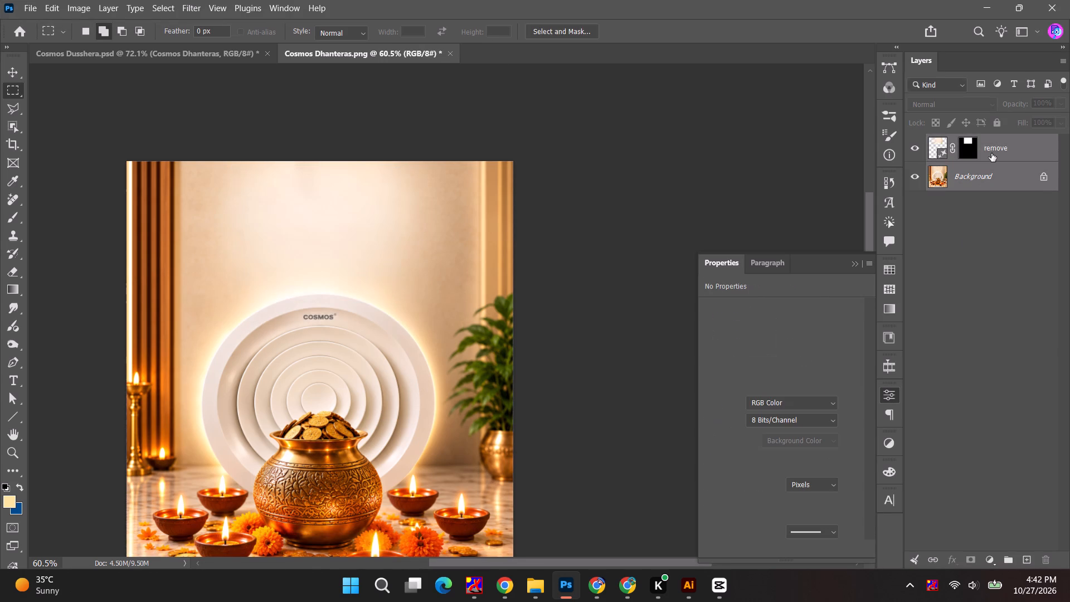
pyautogui.hotkey('ctrl', 's')
pyautogui.click(162, 56)
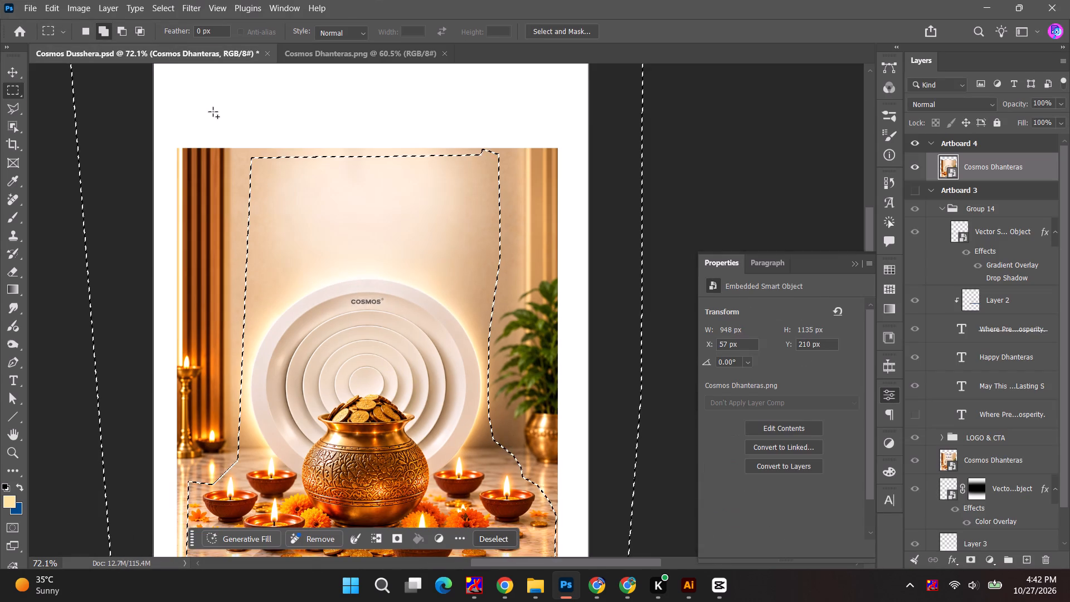
# Run Generative Fill with Firefly and an empty prompt on the selected surroundings in Artboard 4, and settle on the second variation.
pyautogui.keyDown('alt'); pyautogui.scroll(-4, 295, 187); pyautogui.keyUp('alt')
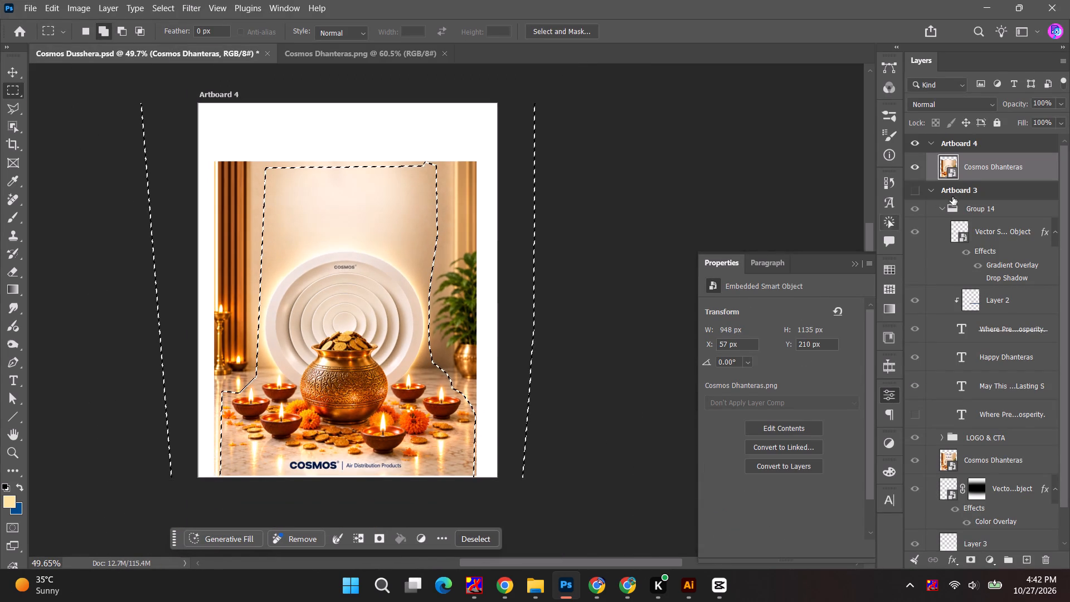
pyautogui.click(237, 543)
pyautogui.press('r')
pyautogui.press('e')
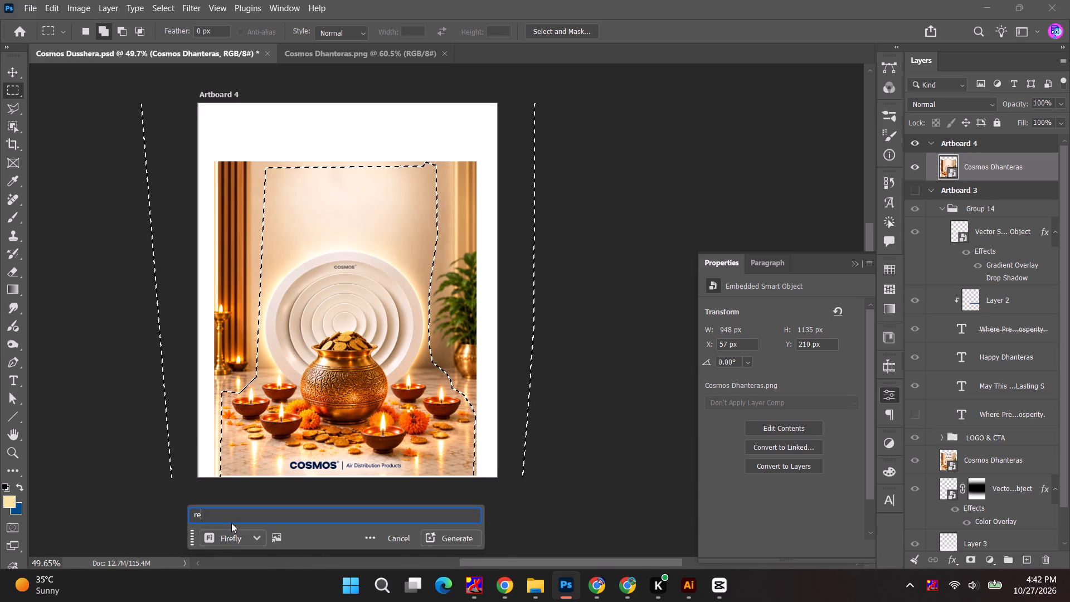
pyautogui.moveTo(232, 516); pyautogui.dragTo(157, 523)
pyautogui.press('BackSpace')
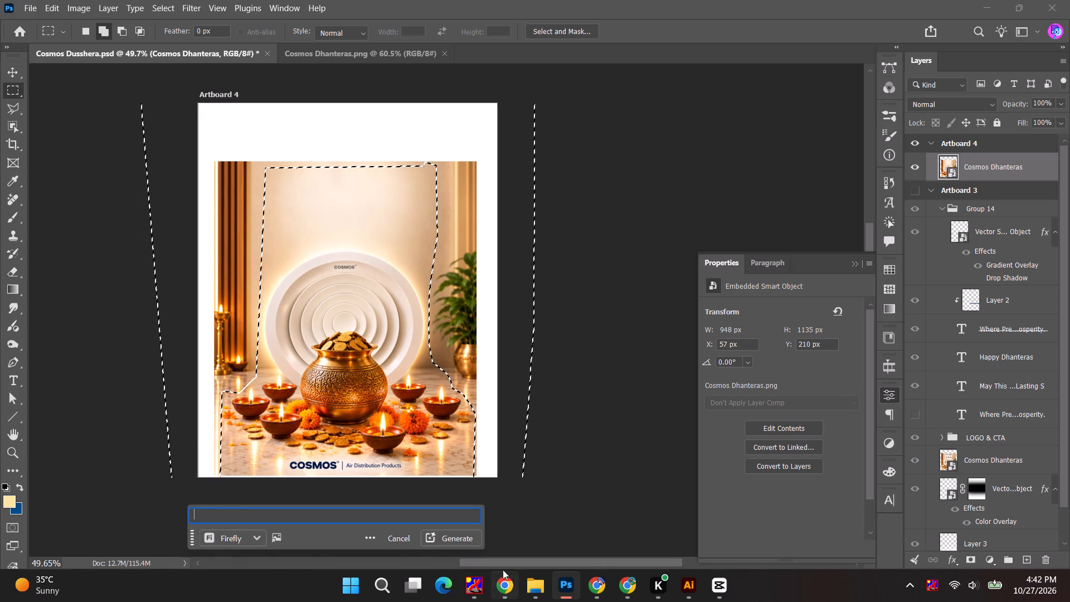
pyautogui.click(461, 541)
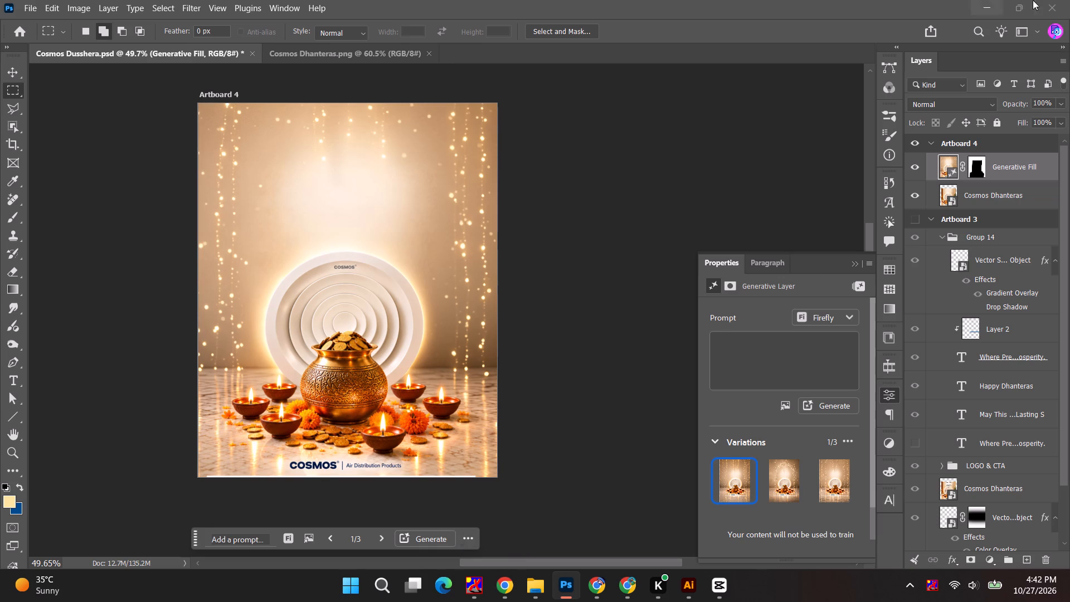
pyautogui.click(782, 492)
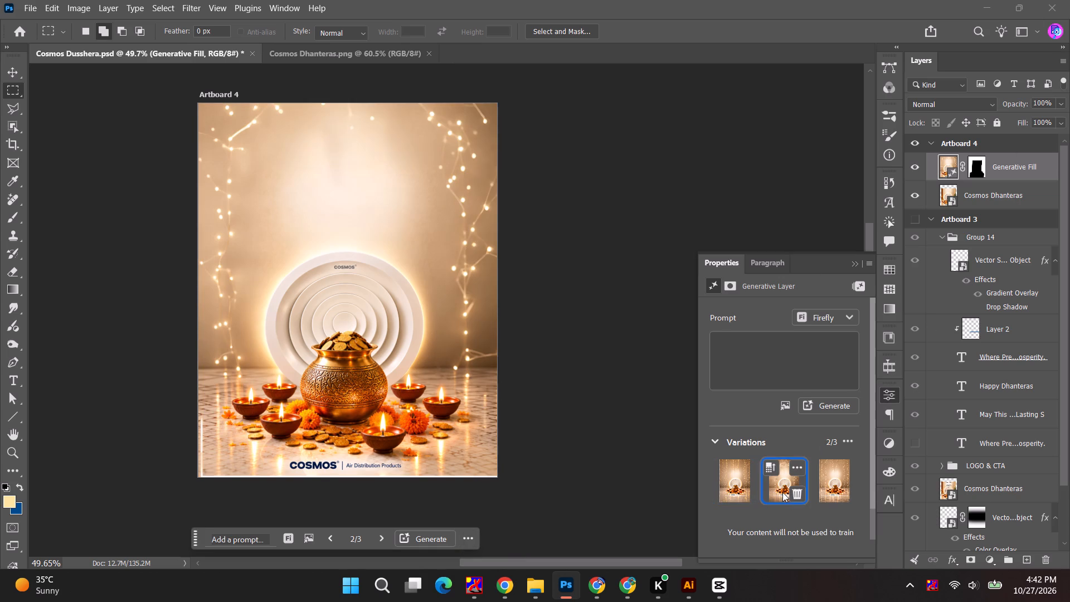
pyautogui.click(819, 487)
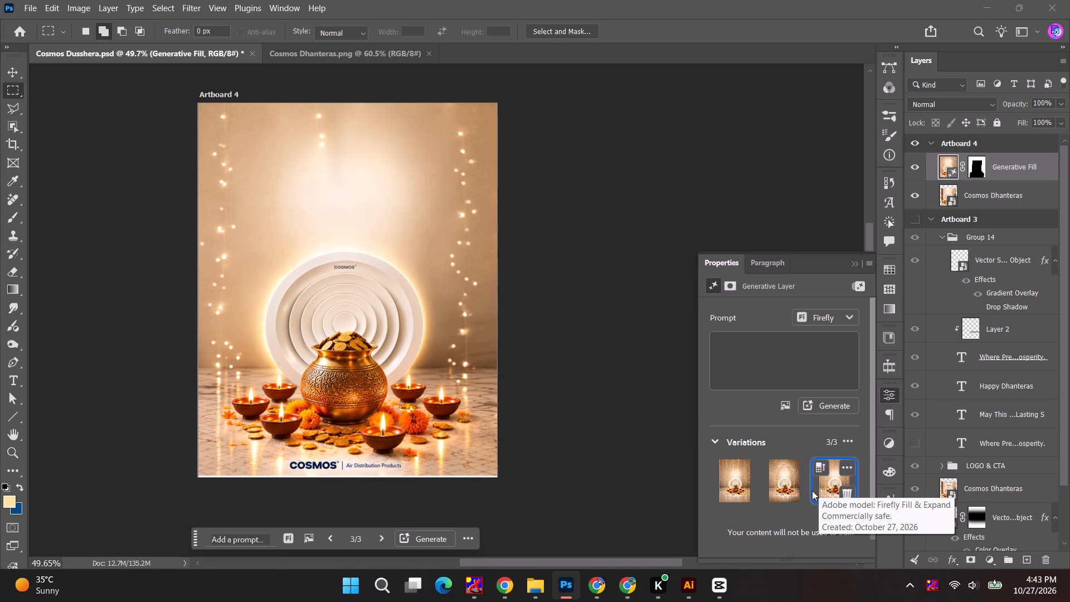
pyautogui.click(785, 490)
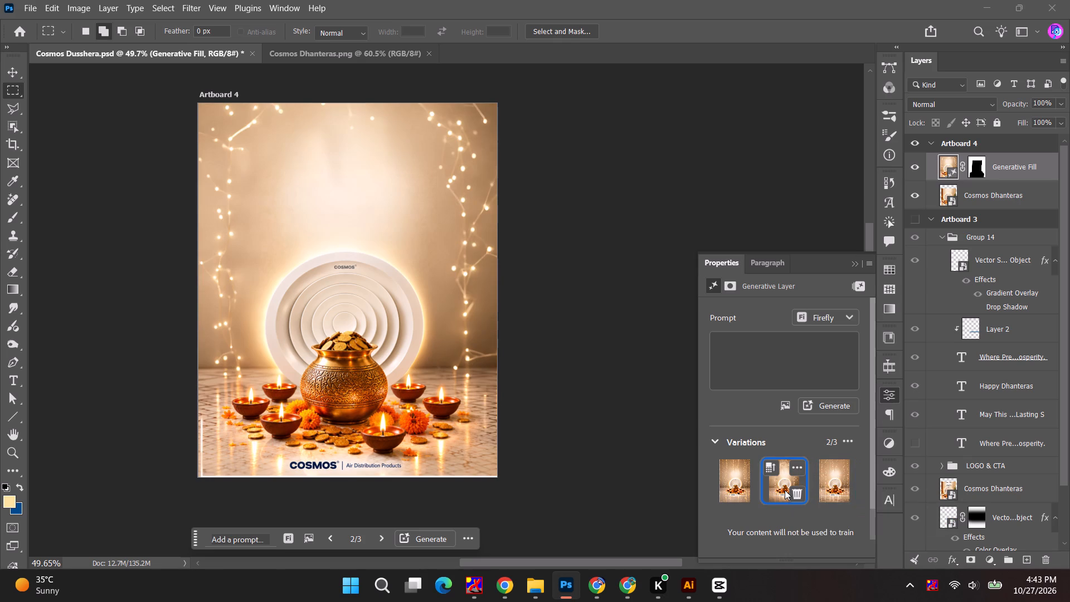
# Merge the Generative Fill layer with the Cosmos Dhanteras layer in Artboard 4.
pyautogui.keyDown('ctrl'); pyautogui.click(985, 192); pyautogui.keyUp('ctrl')
pyautogui.hotkey('ctrl', 'e')
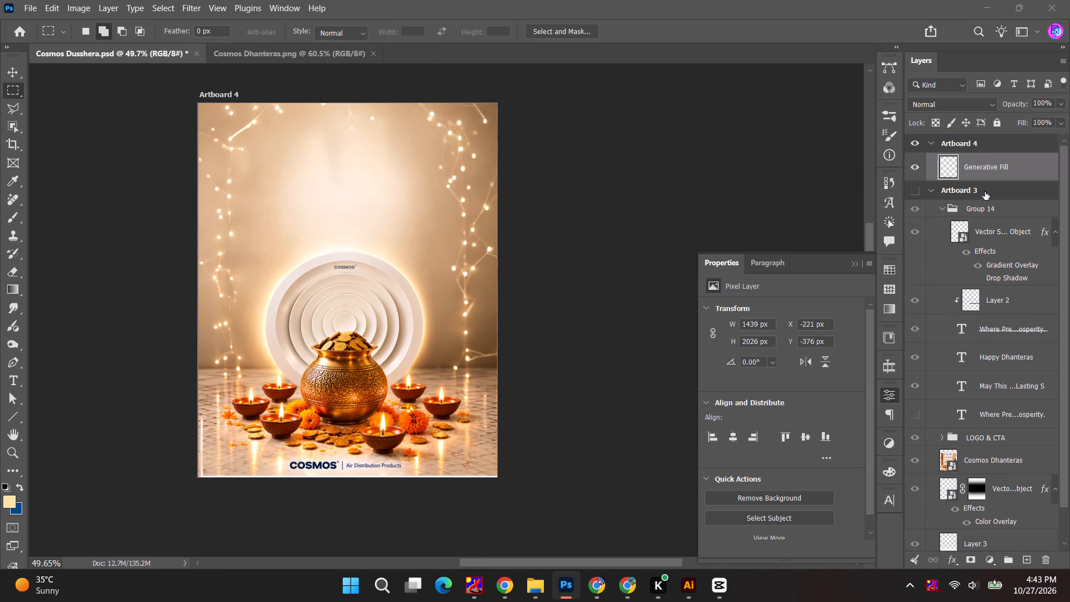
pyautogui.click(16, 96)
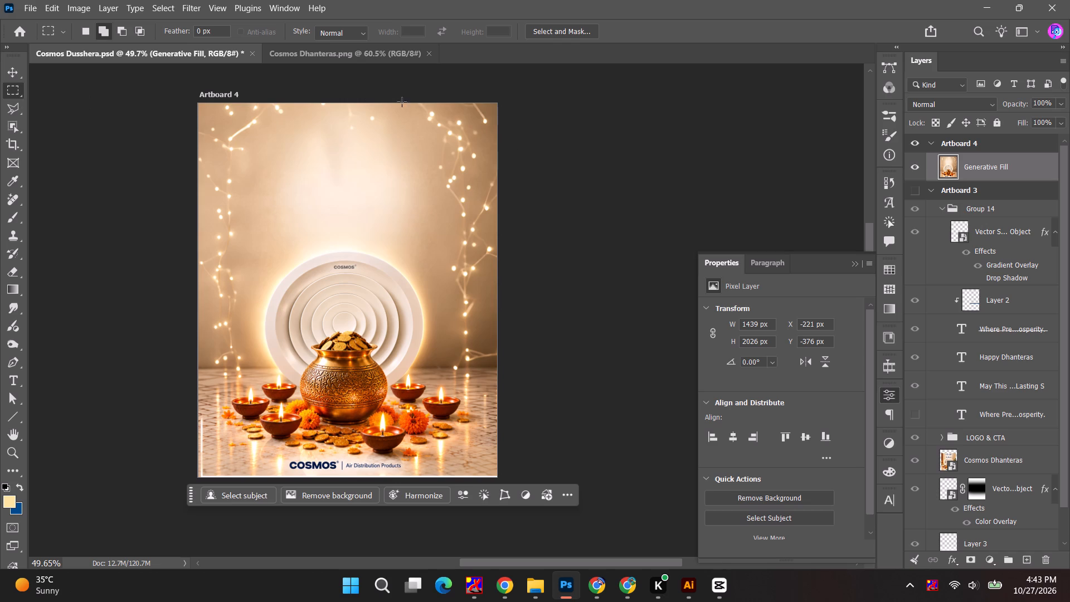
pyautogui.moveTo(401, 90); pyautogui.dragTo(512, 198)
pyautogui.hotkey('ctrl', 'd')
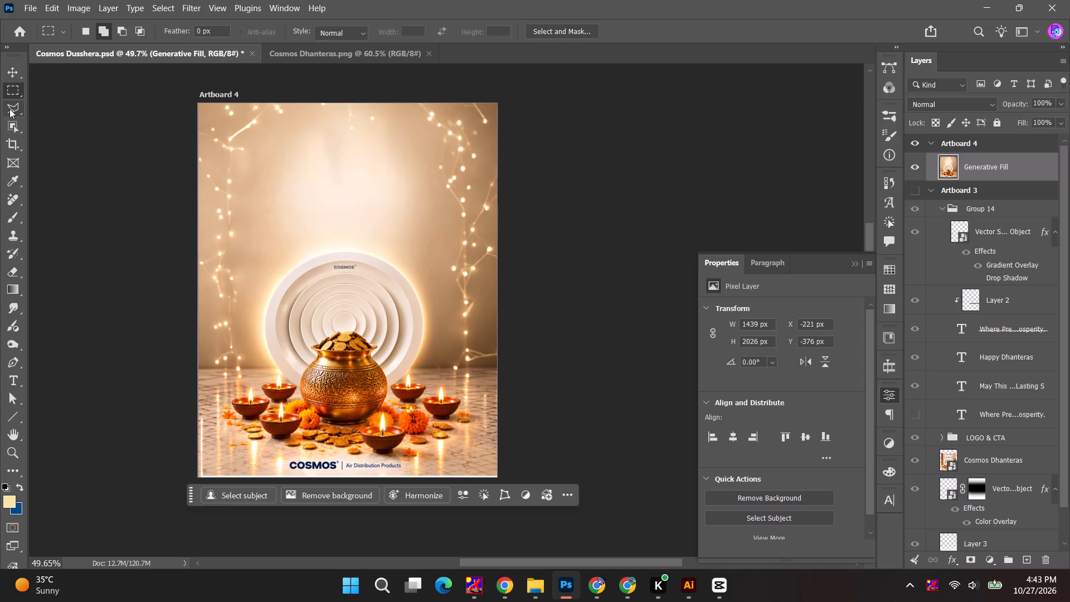
# With the Polygonal Lasso, select the wall area with the right-hand string lights, from above Artboard 4 down to the floor line.
pyautogui.click(9, 109)
pyautogui.click(397, 95)
pyautogui.click(426, 158)
pyautogui.click(434, 229)
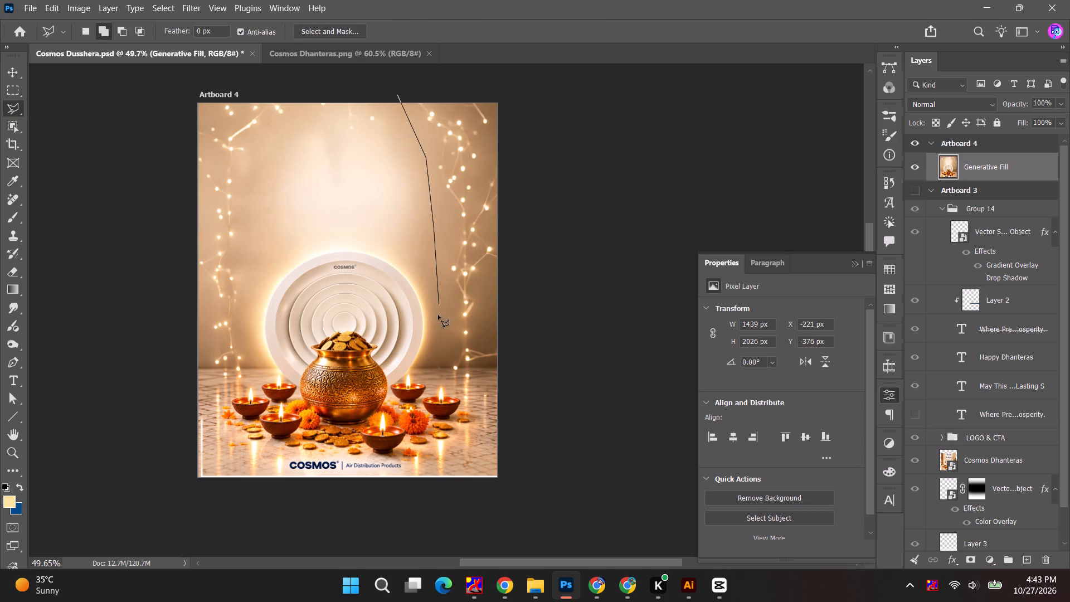
pyautogui.click(438, 316)
pyautogui.click(439, 357)
pyautogui.click(442, 368)
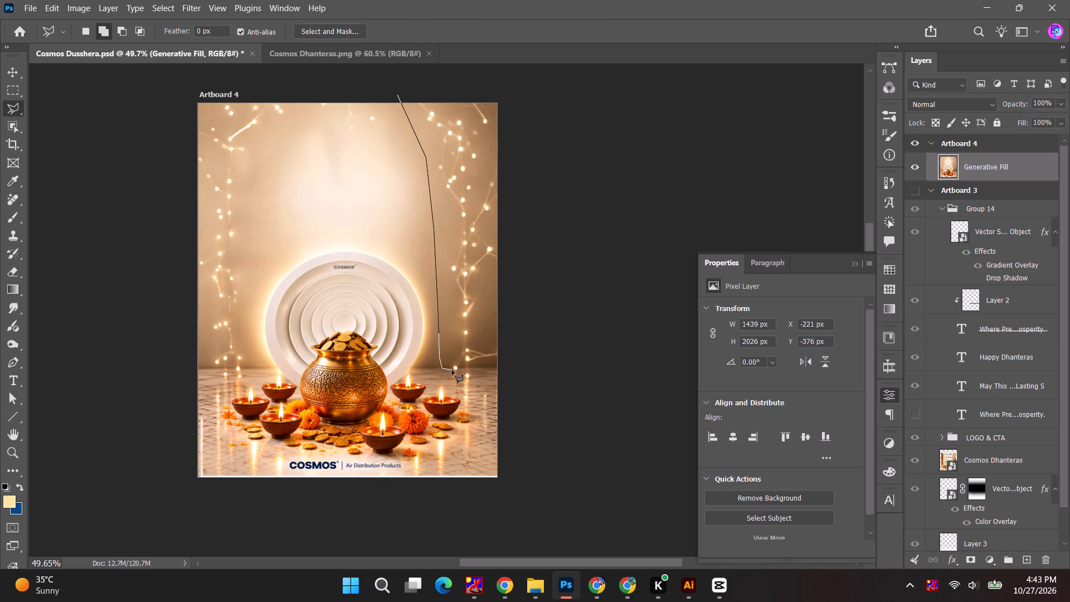
pyautogui.click(452, 370)
pyautogui.click(459, 374)
pyautogui.moveTo(484, 364); pyautogui.dragTo(490, 364)
pyautogui.click(507, 366)
pyautogui.click(524, 70)
pyautogui.doubleClick(432, 67)
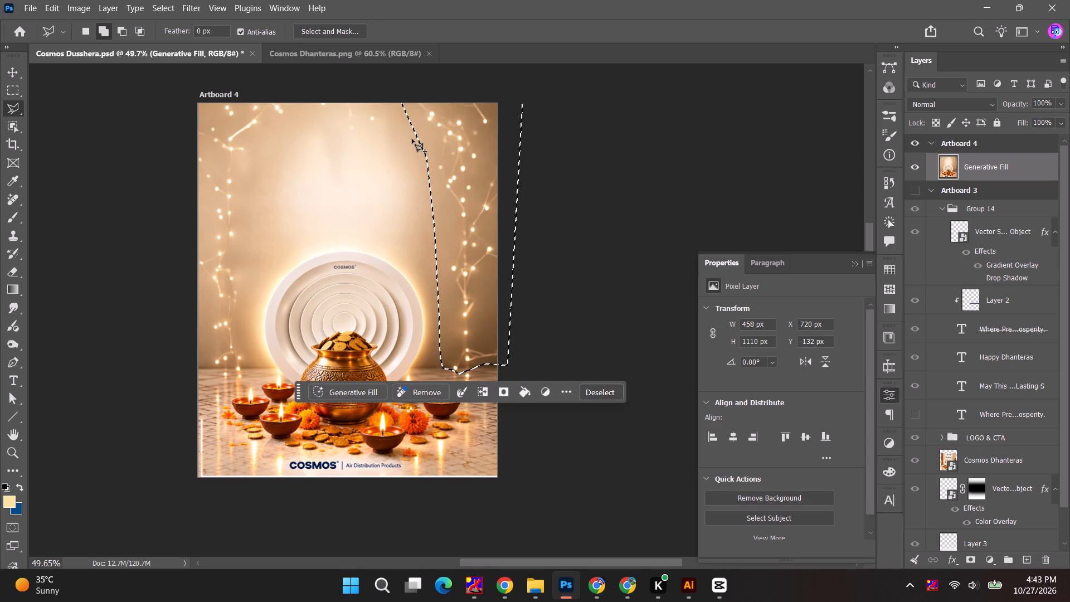
# Add the top and left-hand string lights to the selection with the Polygonal Lasso, tracing around the central glow and diffuser to the floor.
pyautogui.moveTo(417, 132); pyautogui.dragTo(399, 133)
pyautogui.click(311, 140)
pyautogui.click(260, 201)
pyautogui.click(250, 307)
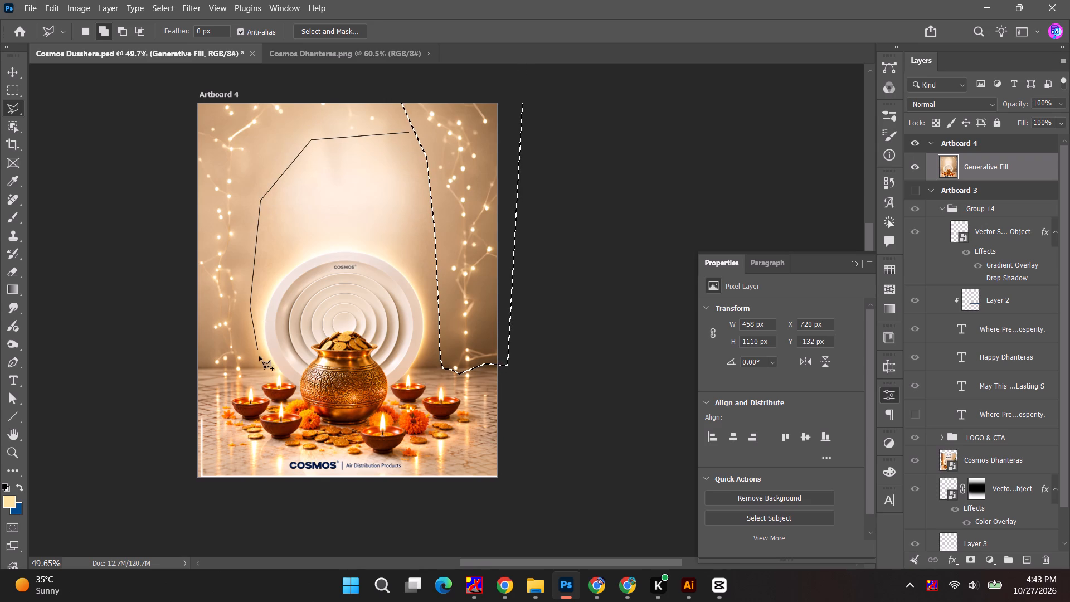
pyautogui.click(259, 357)
pyautogui.click(253, 368)
pyautogui.click(247, 376)
pyautogui.click(237, 379)
pyautogui.click(211, 382)
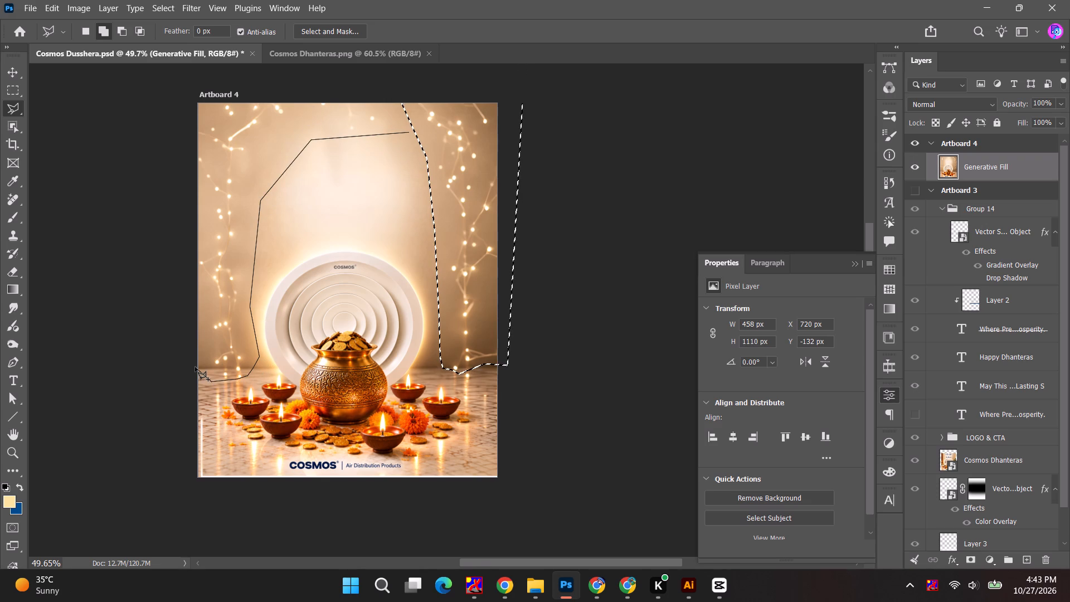
pyautogui.moveTo(195, 367); pyautogui.dragTo(190, 356)
pyautogui.moveTo(157, 212); pyautogui.dragTo(157, 206)
pyautogui.click(156, 100)
pyautogui.click(162, 80)
pyautogui.click(335, 72)
pyautogui.click(371, 85)
pyautogui.doubleClick(388, 84)
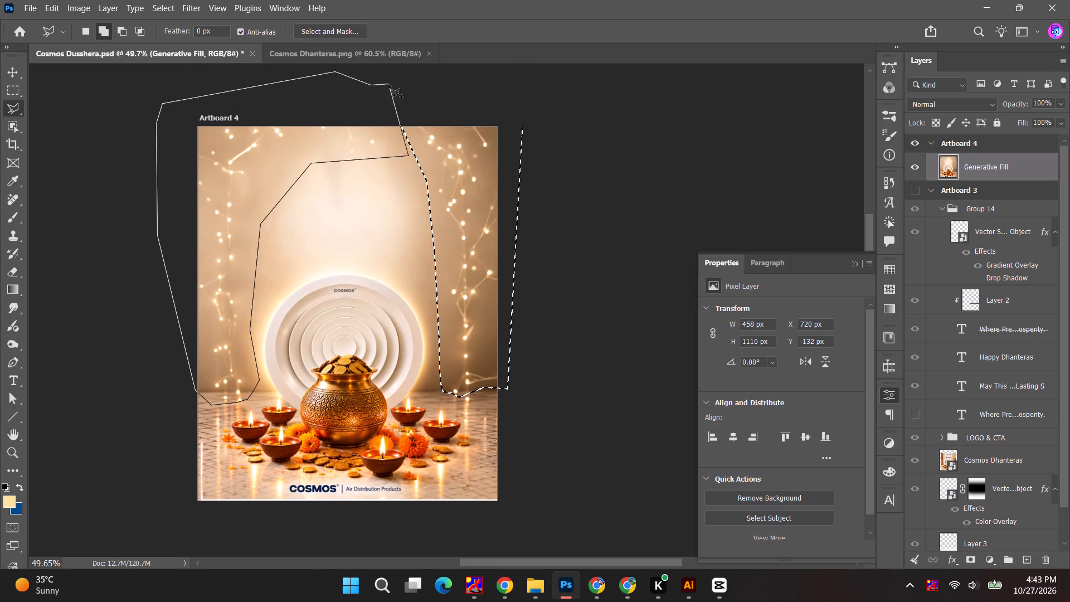
# Run Generative Fill with Firefly and the prompt "remove" on the selected string lights of the merged image layer.
pyautogui.click(995, 168)
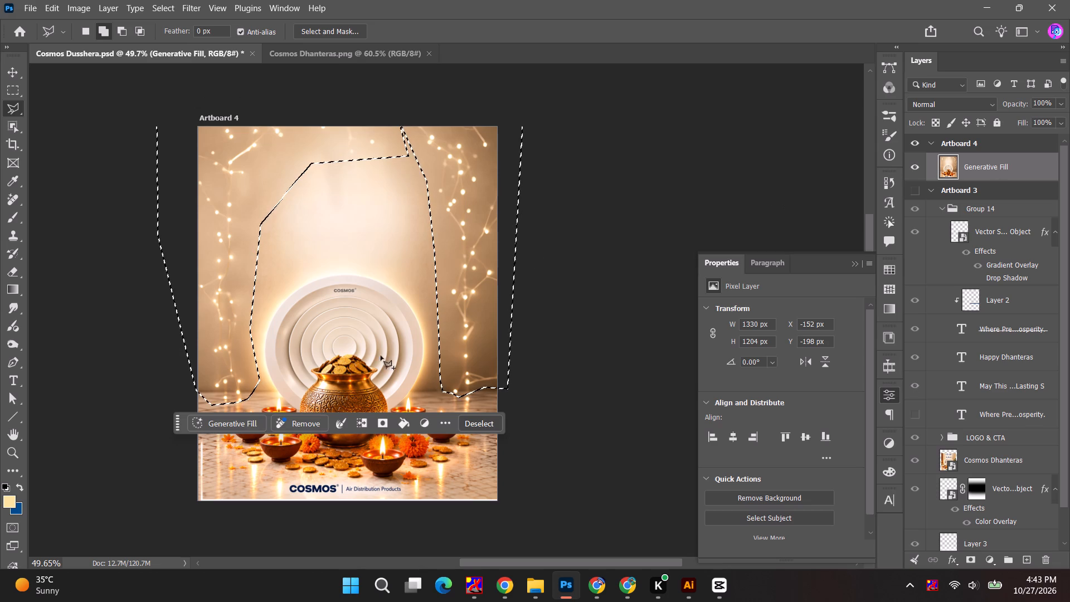
pyautogui.click(237, 425)
pyautogui.press('r')
pyautogui.press('e')
pyautogui.write('move')
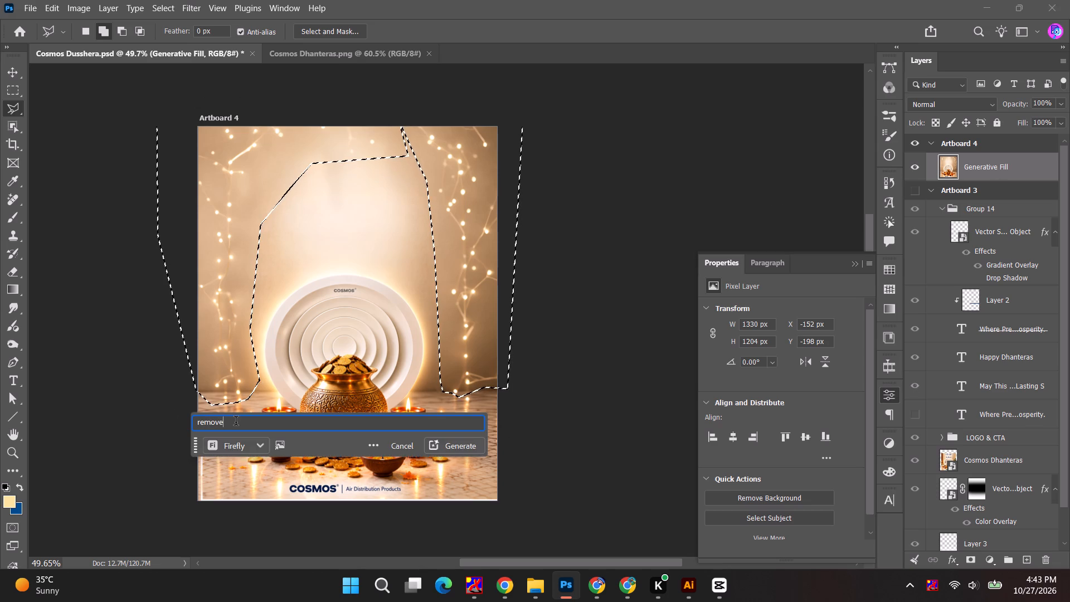
pyautogui.press('Return')
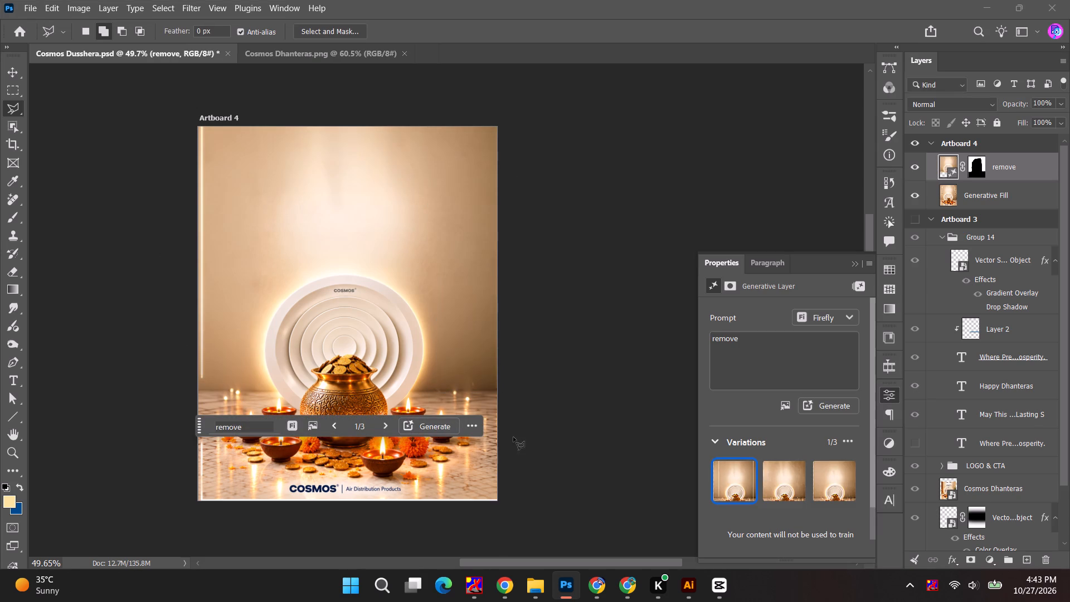
# Choose the second variation of the "remove" Generative Fill and merge it with the image layer below in Artboard 4.
pyautogui.click(771, 483)
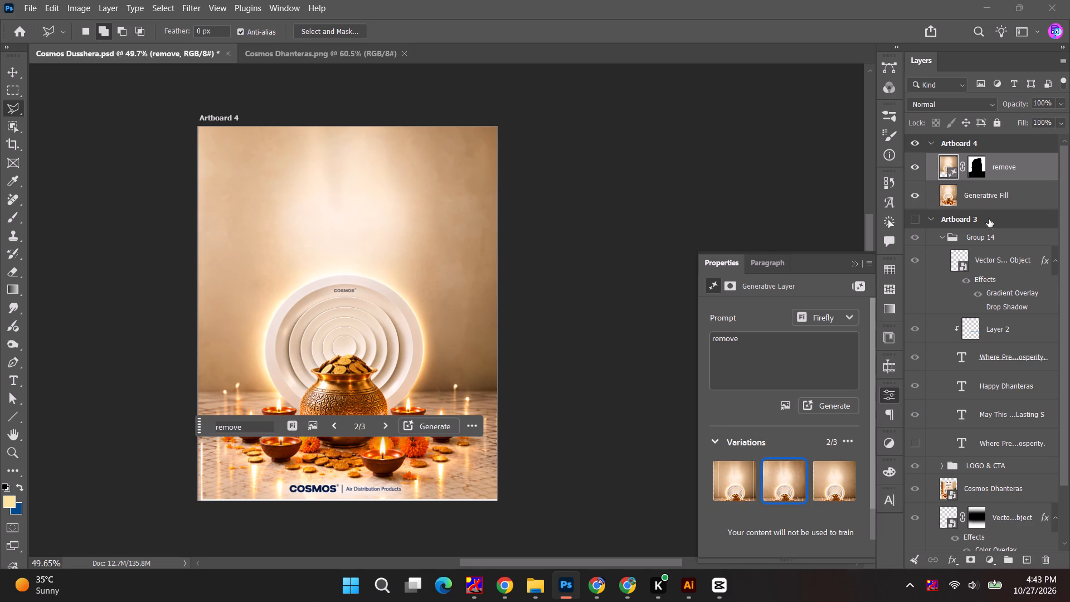
pyautogui.keyDown('ctrl'); pyautogui.click(996, 196); pyautogui.keyUp('ctrl')
pyautogui.hotkey('ctrl', 'e')
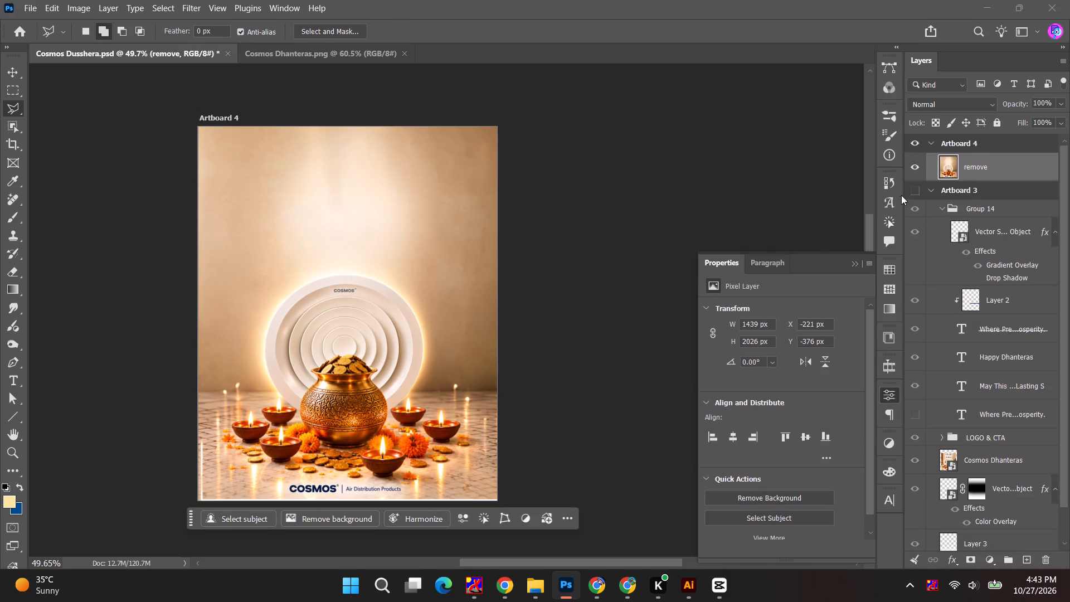
# Make Artboard 3 visible and replace its Cosmos Dhanteras image with the merged "remove" layer from Artboard 4, placed below LOGO & CTA.
pyautogui.click(919, 193)
pyautogui.click(11, 75)
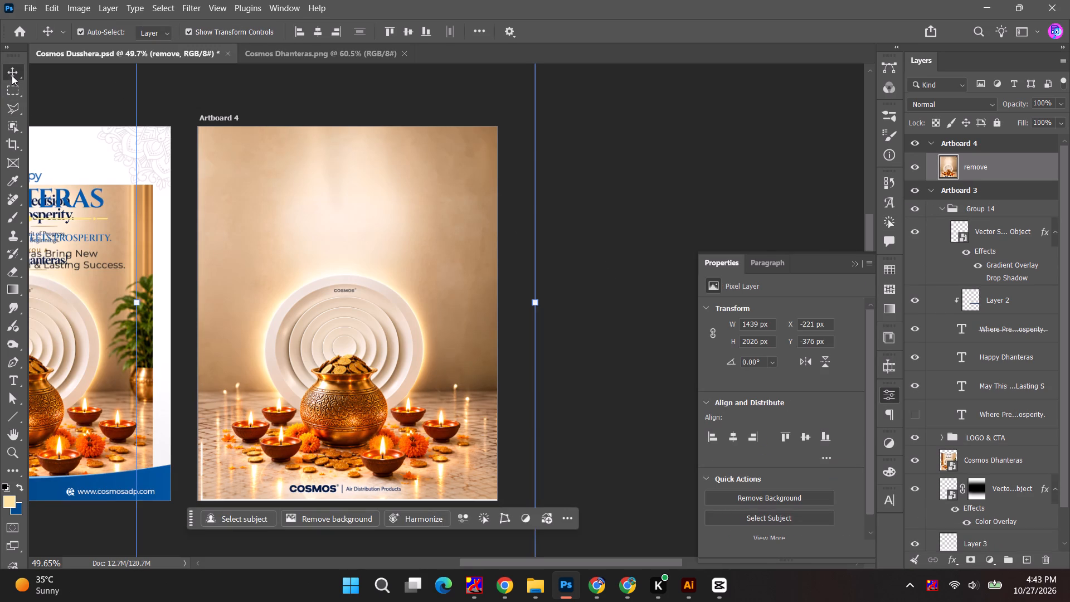
pyautogui.click(943, 208)
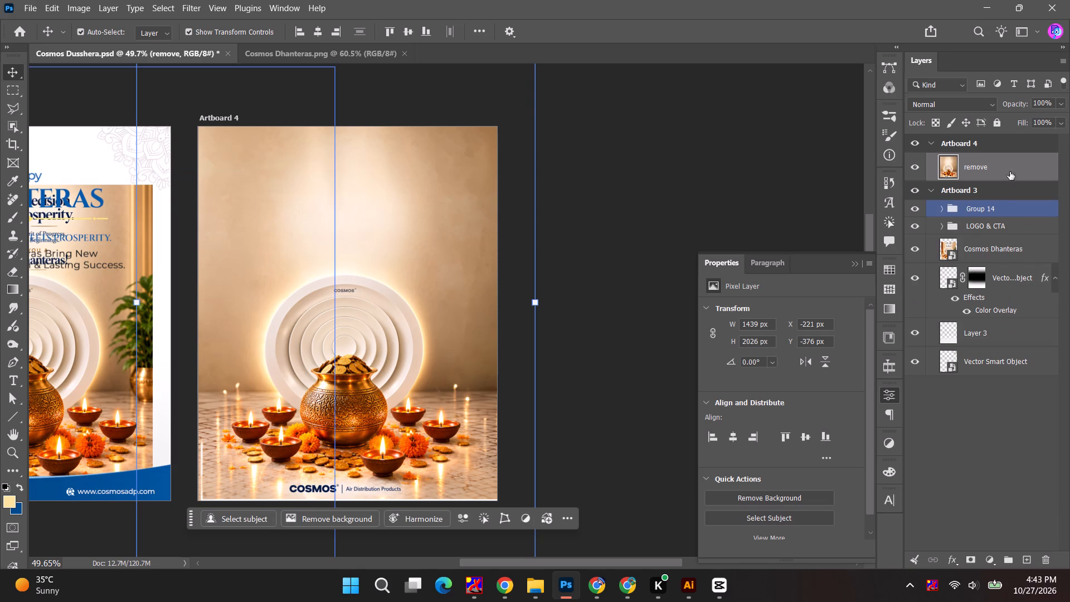
pyautogui.moveTo(1010, 172); pyautogui.dragTo(1008, 245)
pyautogui.click(1006, 247)
pyautogui.press('BackSpace')
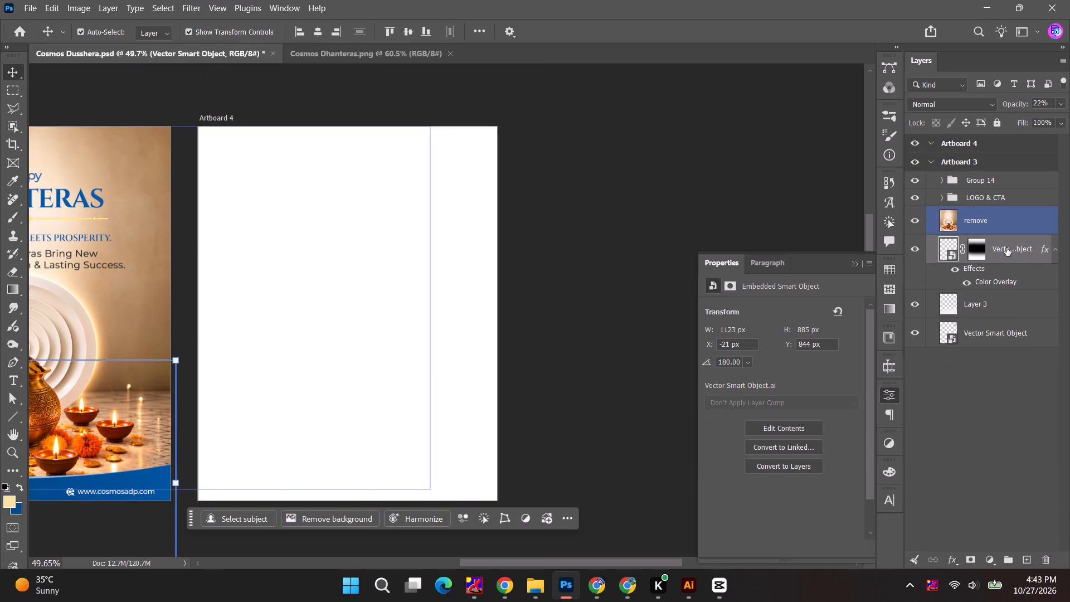
# Convert the "remove" image layer in Artboard 3 to a smart object.
pyautogui.press('space')
pyautogui.press('space')
pyautogui.press('space')
pyautogui.press('space')
pyautogui.press('space')
pyautogui.press('space')
pyautogui.press('space')
pyautogui.press('space')
pyautogui.press('space')
pyautogui.press('space')
pyautogui.moveTo(219, 230); pyautogui.dragTo(578, 187)
pyautogui.press('space')
pyautogui.press('space')
pyautogui.press('space')
pyautogui.press('space')
pyautogui.press('space')
pyautogui.moveTo(408, 192); pyautogui.dragTo(415, 229)
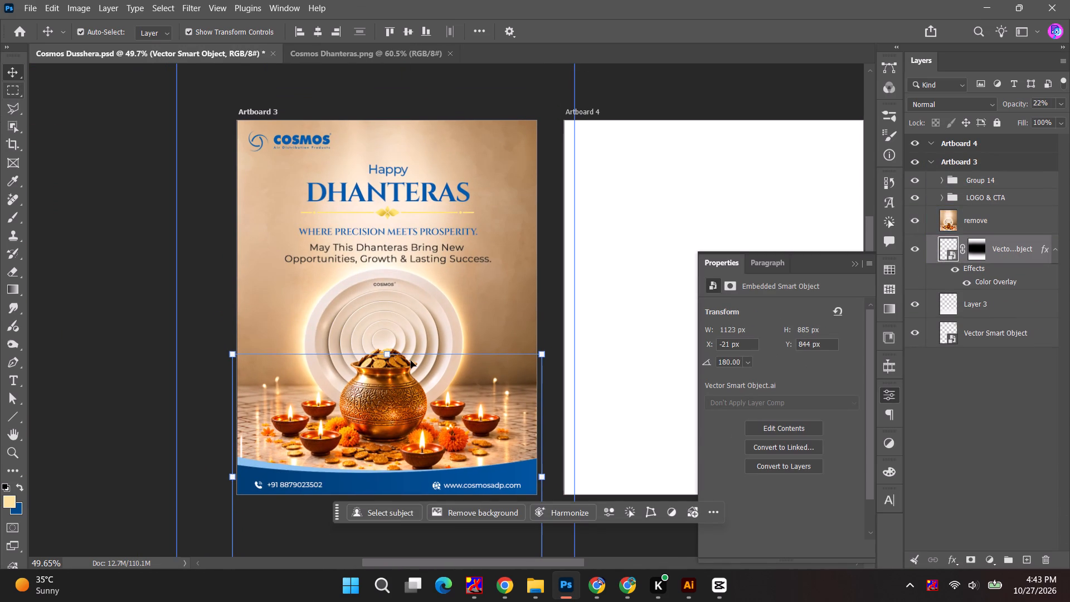
pyautogui.click(996, 222)
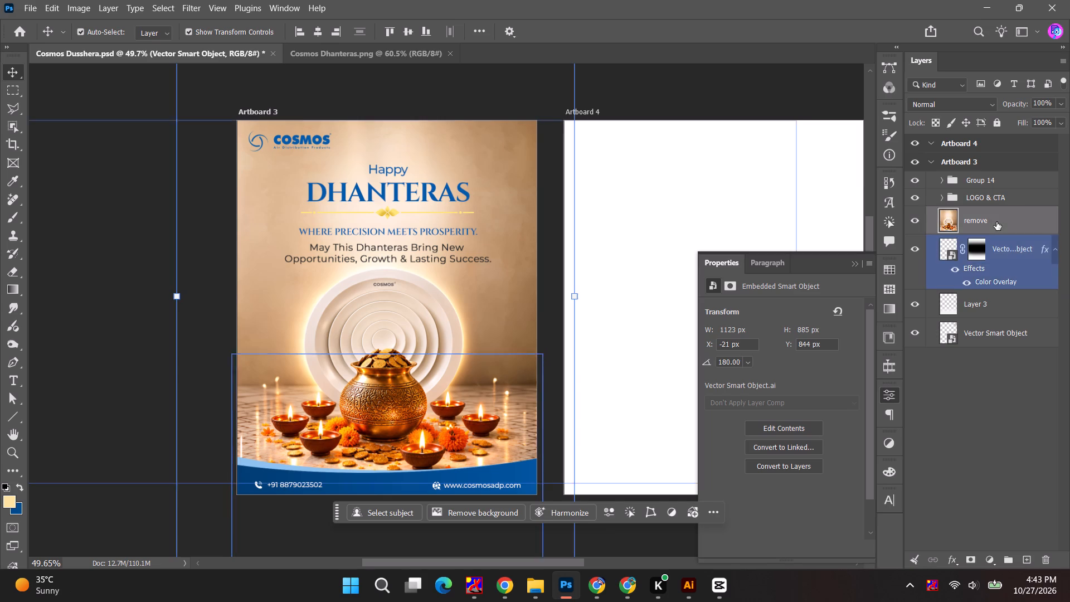
pyautogui.rightClick(996, 222)
pyautogui.click(941, 479)
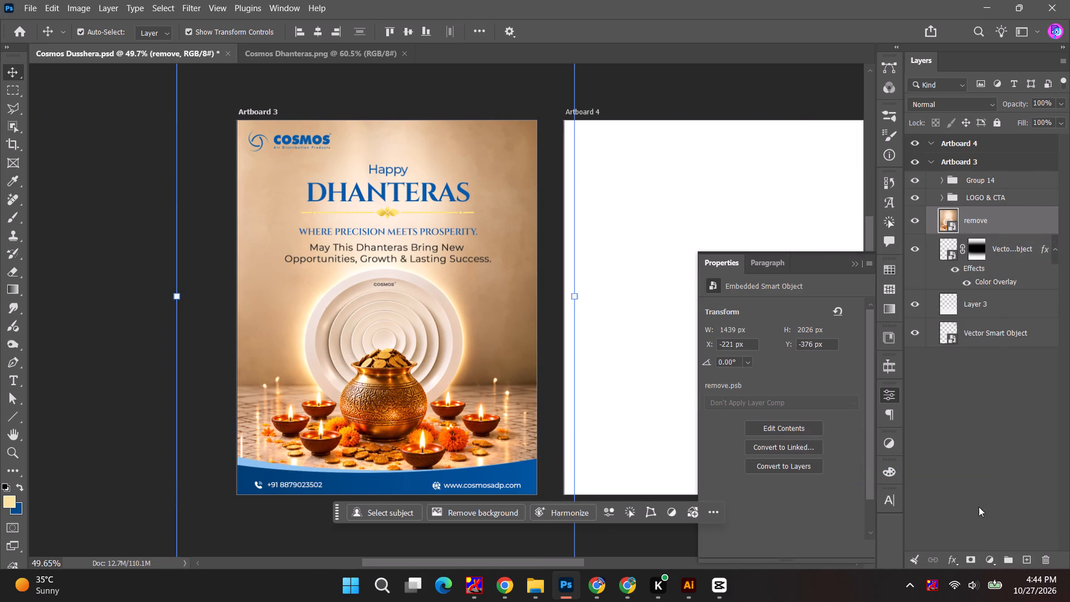
# On a new layer above the "remove" image, paint a soft cream sampled from the wall around the upper background with a 1300 px brush.
pyautogui.click(1029, 562)
pyautogui.press('b')
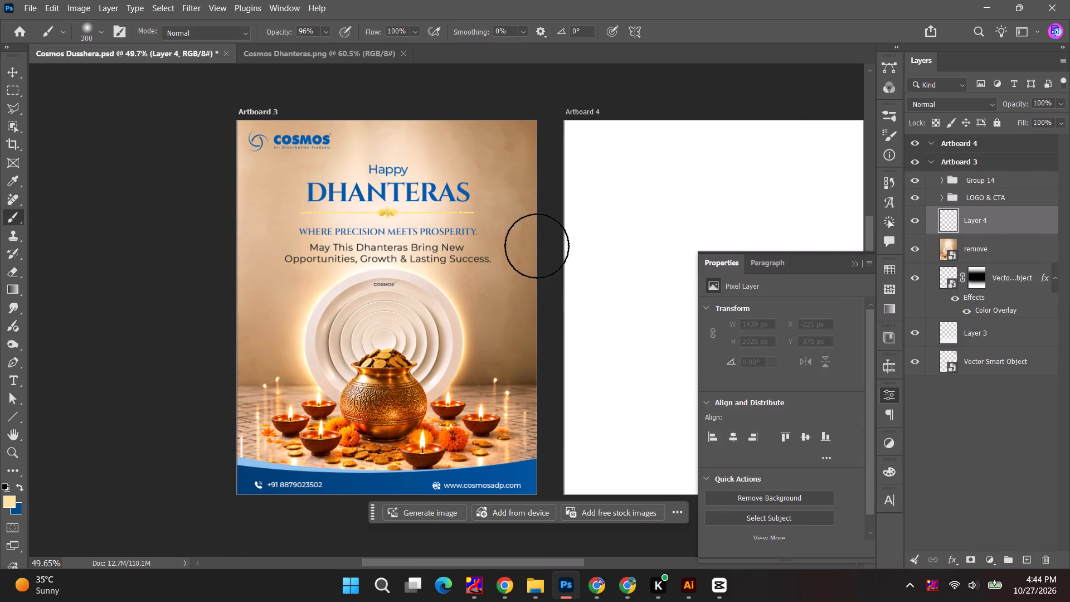
pyautogui.press(']')
pyautogui.press(']')
pyautogui.press(']')
pyautogui.press(']')
pyautogui.press(']')
pyautogui.press(']')
pyautogui.press(']')
pyautogui.press(']')
pyautogui.press(']')
pyautogui.press(']')
pyautogui.moveTo(563, 224); pyautogui.dragTo(384, 67)
pyautogui.hotkey('ctrl', 'z')
pyautogui.keyDown('alt'); pyautogui.click(419, 207); pyautogui.keyUp('alt')
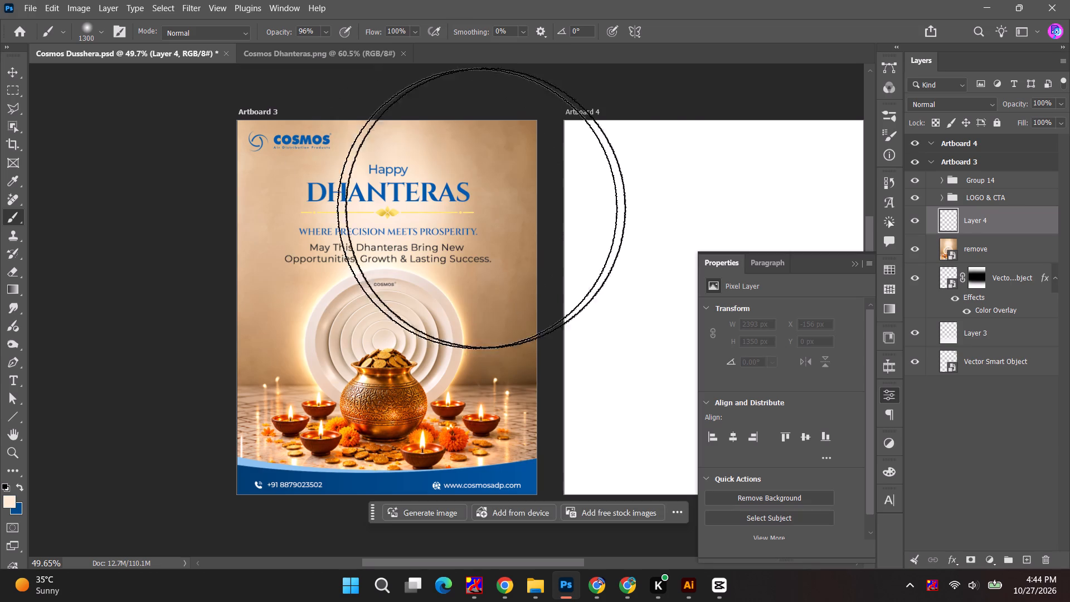
pyautogui.moveTo(575, 179); pyautogui.dragTo(567, 146)
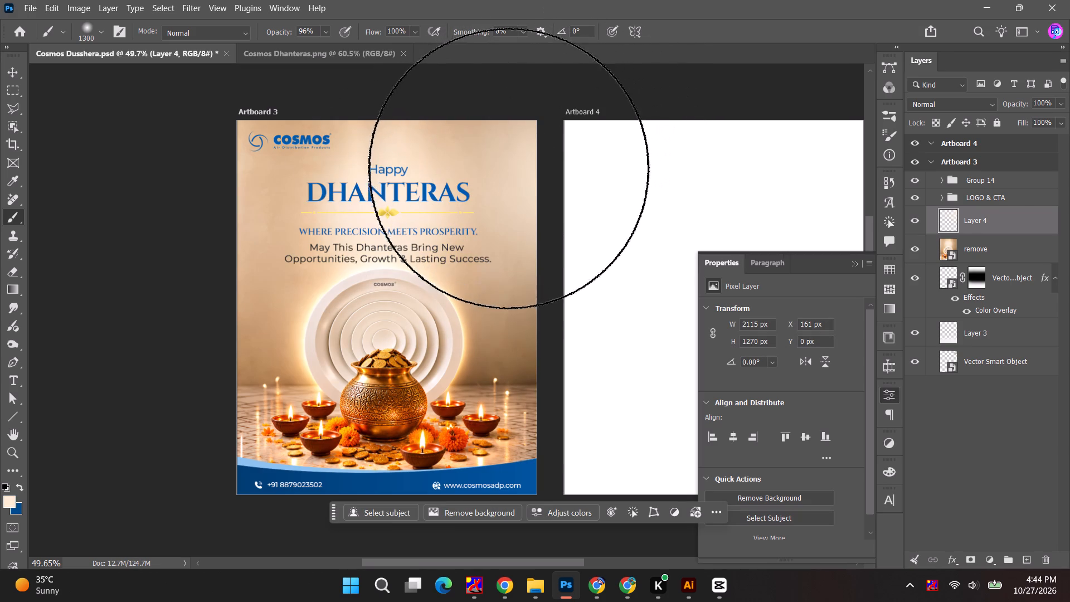
pyautogui.moveTo(459, 135); pyautogui.dragTo(25, 38)
pyautogui.moveTo(134, 142); pyautogui.dragTo(0, 67)
pyautogui.moveTo(144, 281); pyautogui.dragTo(0, 176)
pyautogui.moveTo(116, 240); pyautogui.dragTo(0, 113)
pyautogui.click(14, 76)
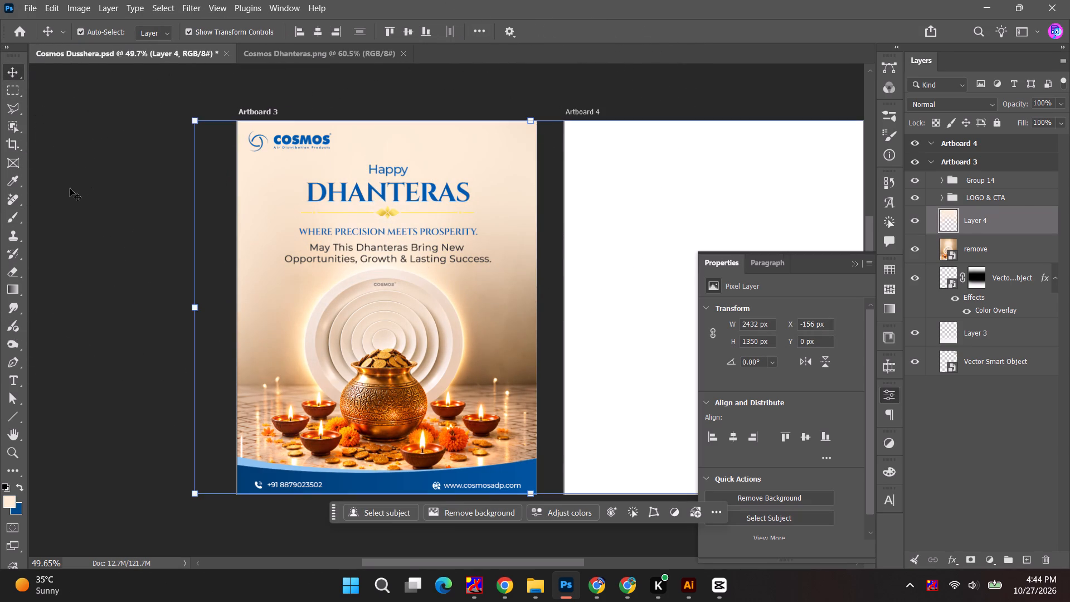
pyautogui.click(75, 202)
# Recolour the word DHANTERAS in the heading to gold eac94a, sampled from the ornamental divider.
pyautogui.click(458, 191)
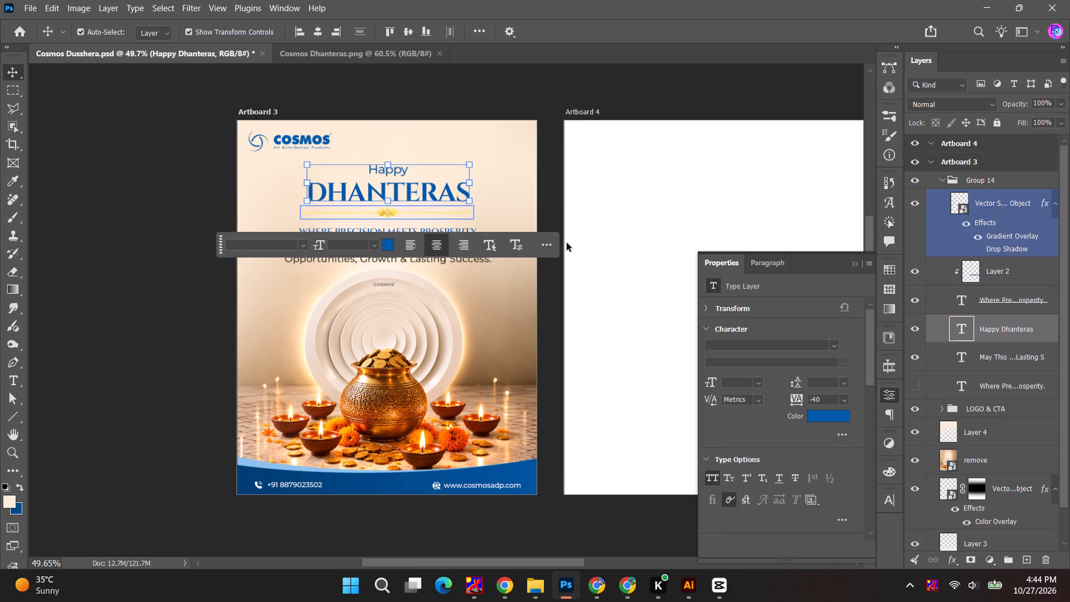
pyautogui.doubleClick(440, 200)
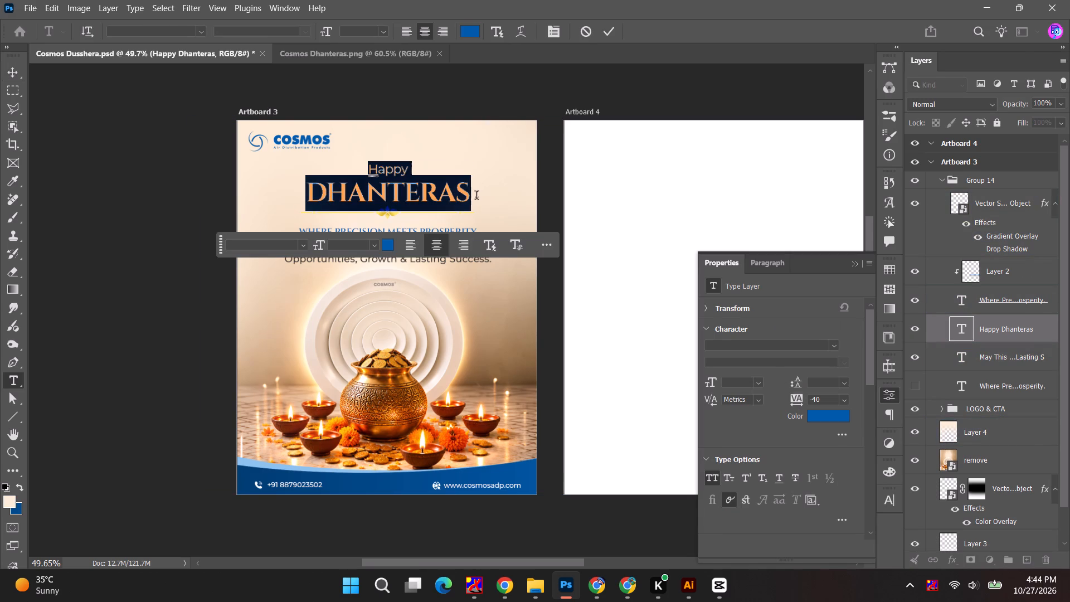
pyautogui.moveTo(475, 197); pyautogui.dragTo(122, 202)
pyautogui.click(819, 417)
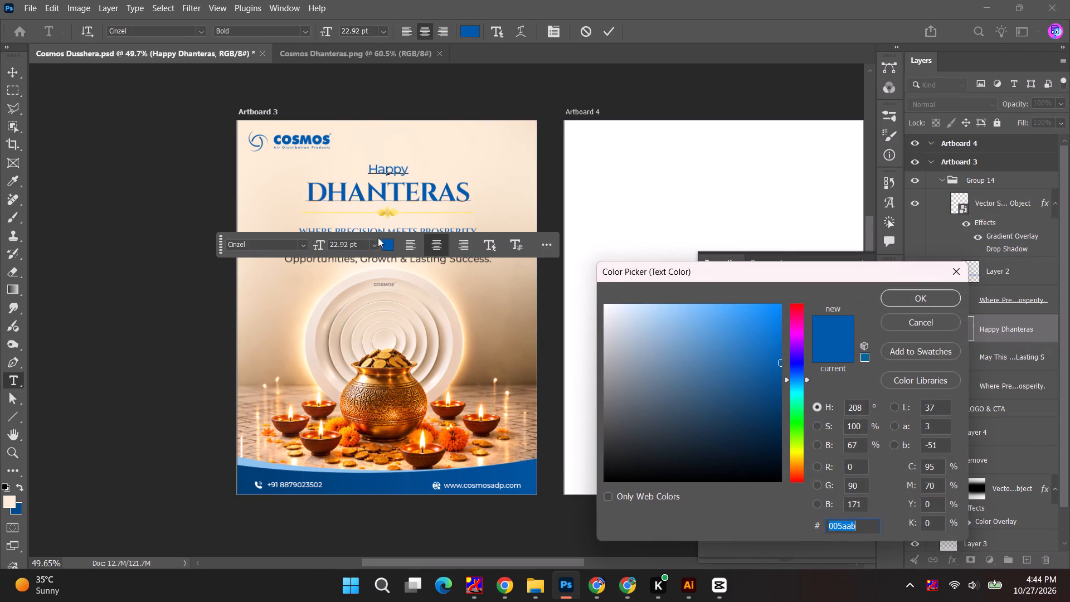
pyautogui.click(381, 213)
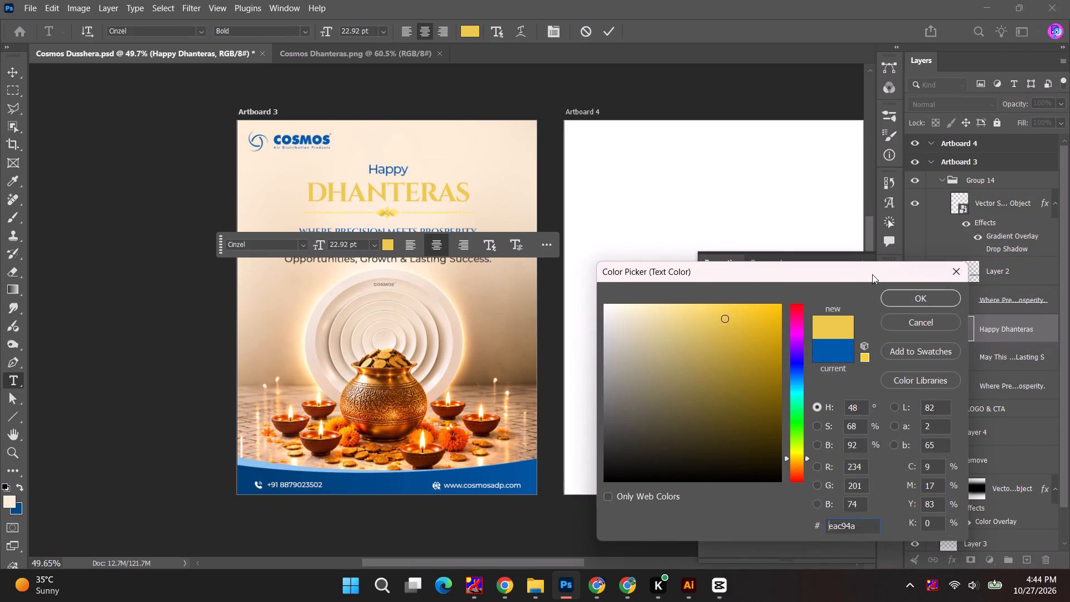
pyautogui.click(917, 300)
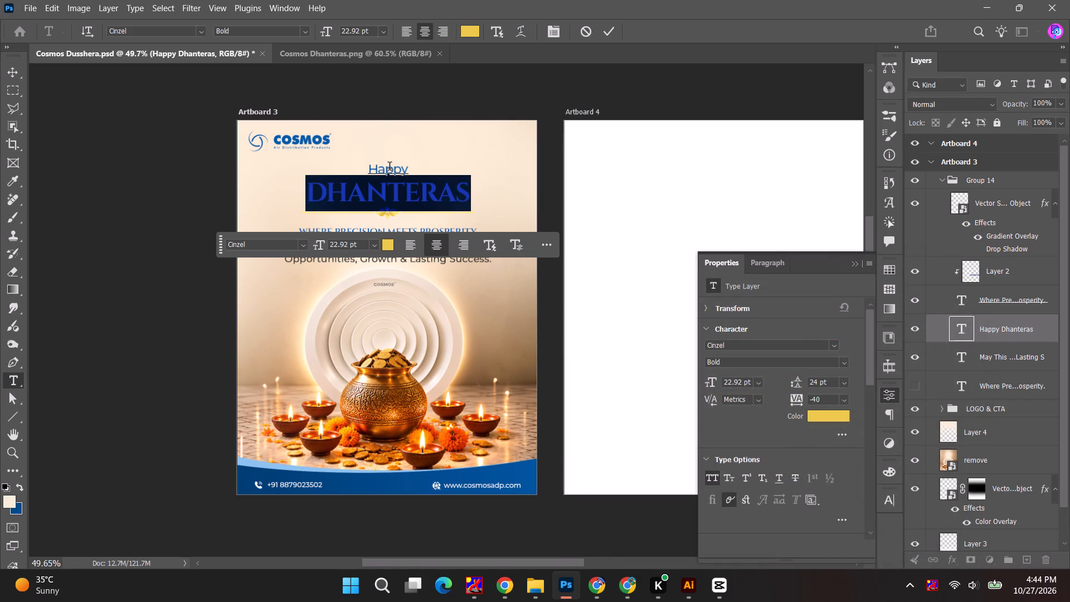
# Set the word "Happy" in the heading to dark blue 0c3c67.
pyautogui.moveTo(367, 169); pyautogui.dragTo(494, 169)
pyautogui.click(811, 417)
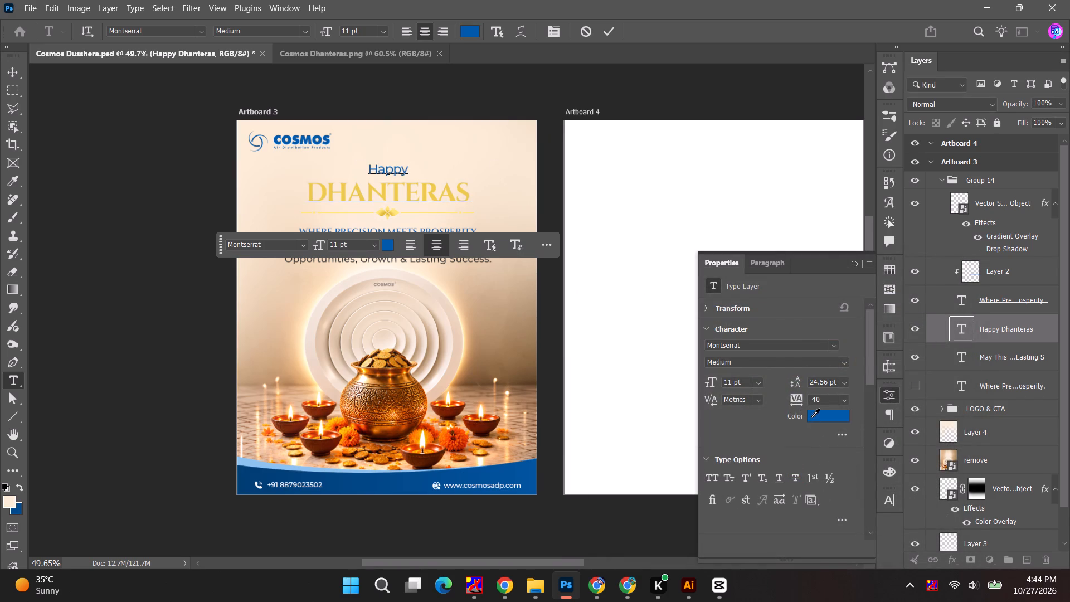
pyautogui.click(765, 401)
pyautogui.click(761, 406)
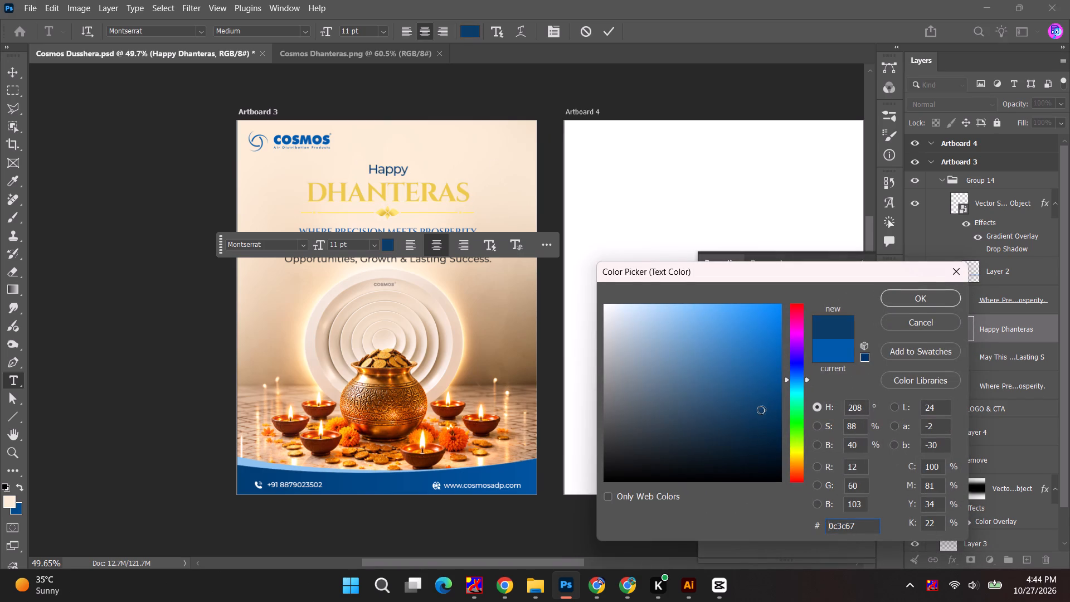
pyautogui.click(915, 295)
pyautogui.click(228, 196)
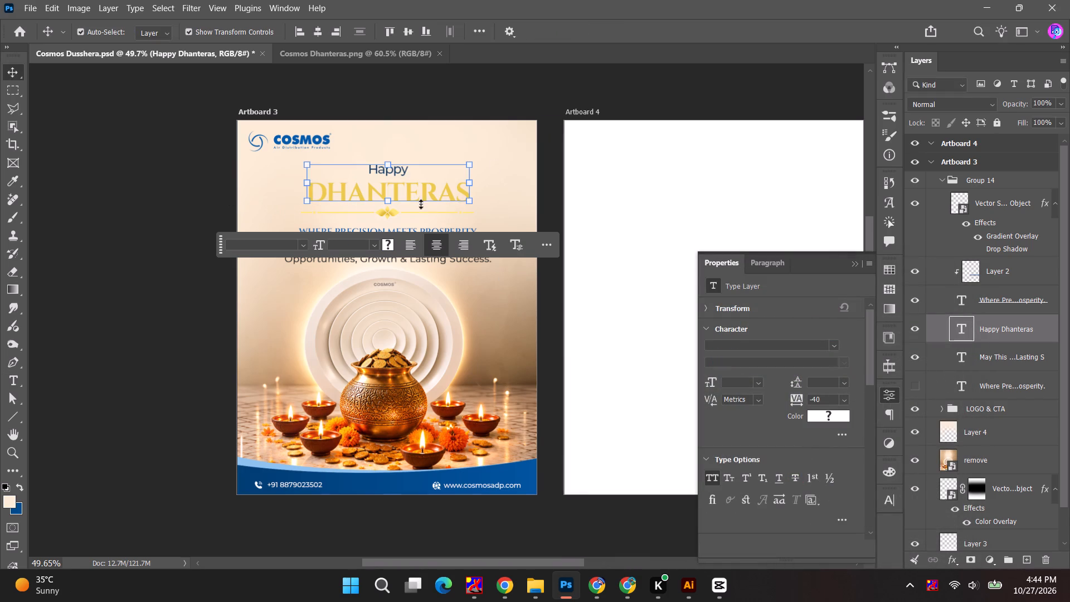
pyautogui.click(512, 86)
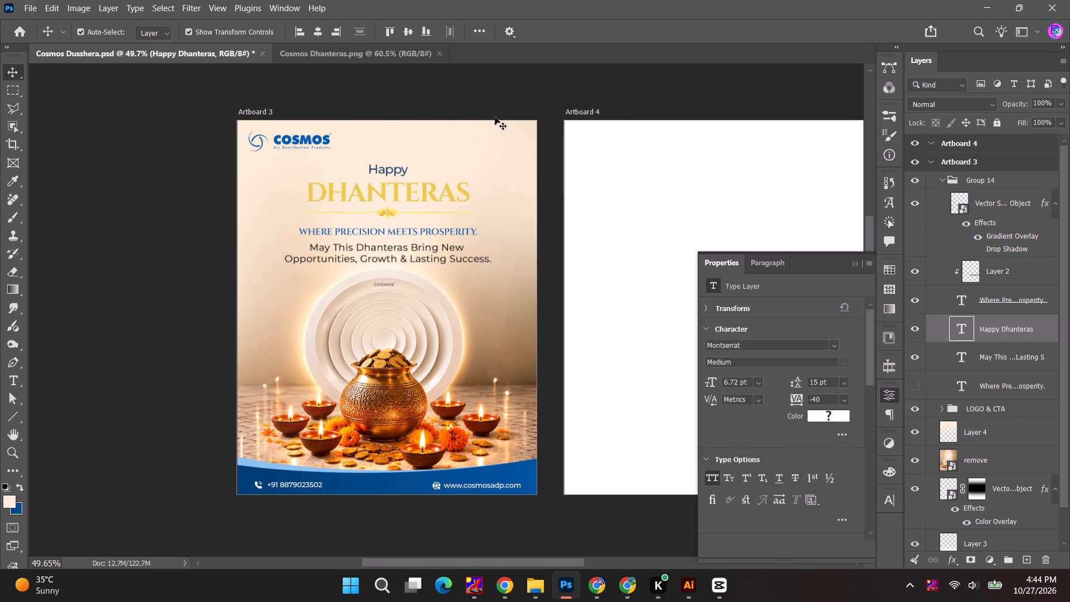
# Nudge the "Where Precision Meets Prosperity." line slightly right and up beneath the ornamental divider.
pyautogui.keyDown('alt'); pyautogui.scroll(4, 388, 322); pyautogui.keyUp('alt')
pyautogui.press('space')
pyautogui.press('space')
pyautogui.press('space')
pyautogui.press('space')
pyautogui.press('space')
pyautogui.press('space')
pyautogui.moveTo(419, 358); pyautogui.dragTo(419, 333)
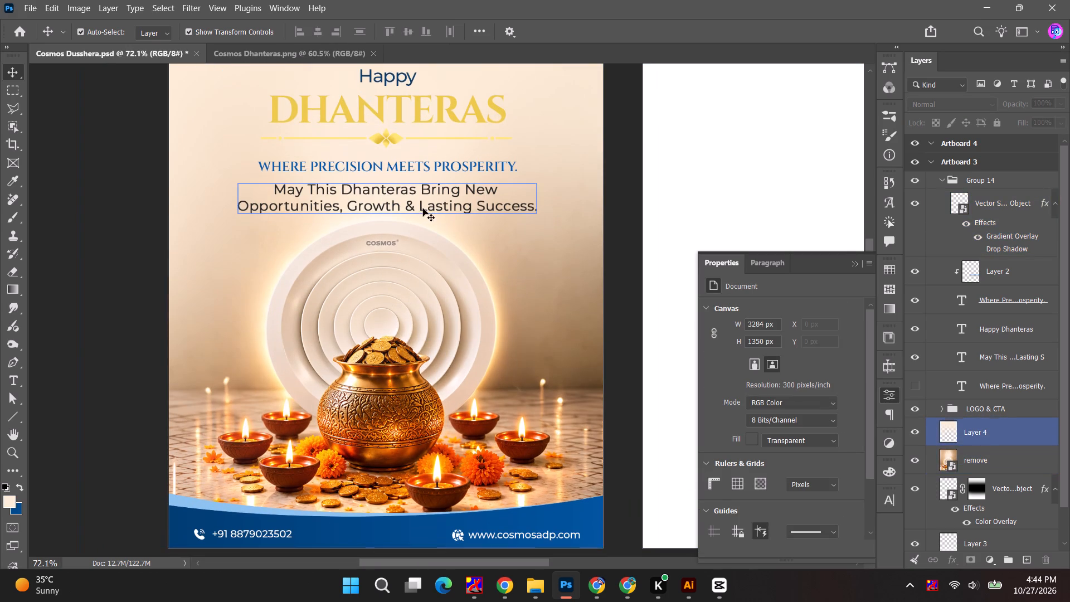
pyautogui.click(402, 166)
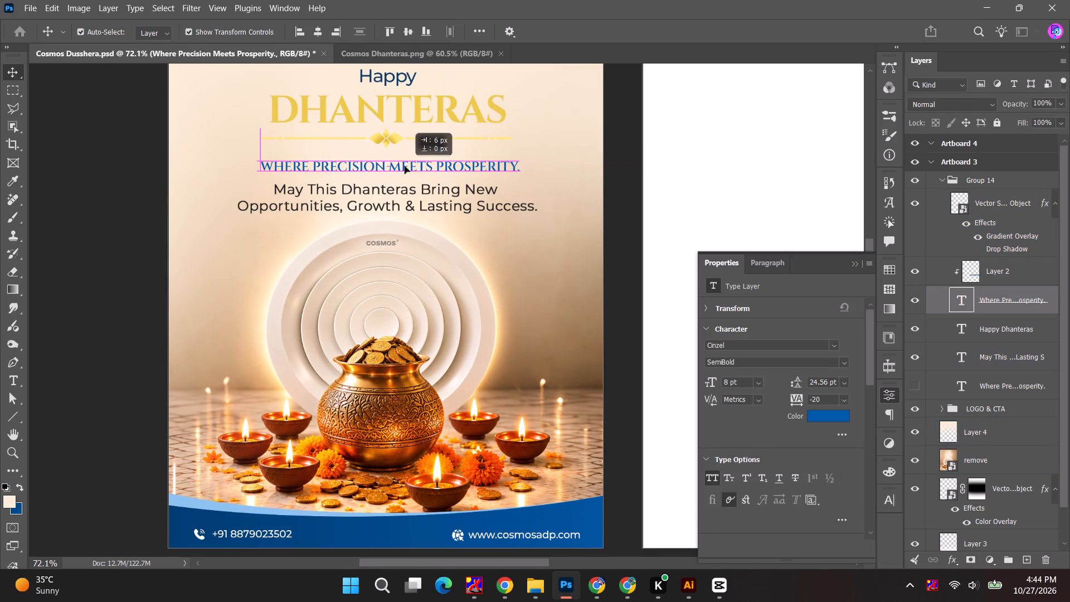
# Add a new empty layer directly above the Happy Dhanteras text layer in Group 14.
pyautogui.click(430, 104)
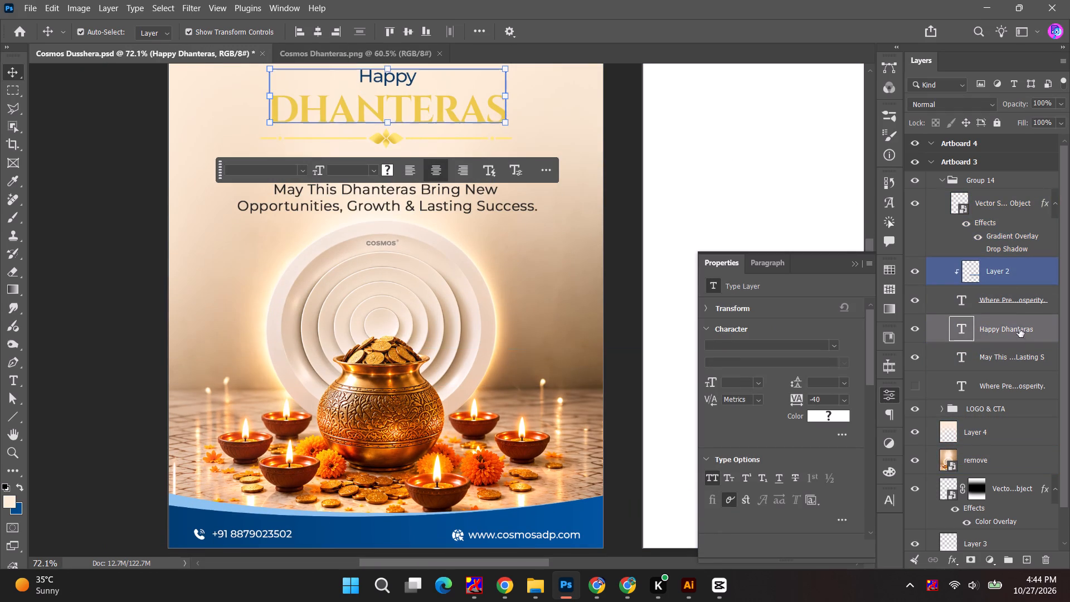
pyautogui.click(1026, 561)
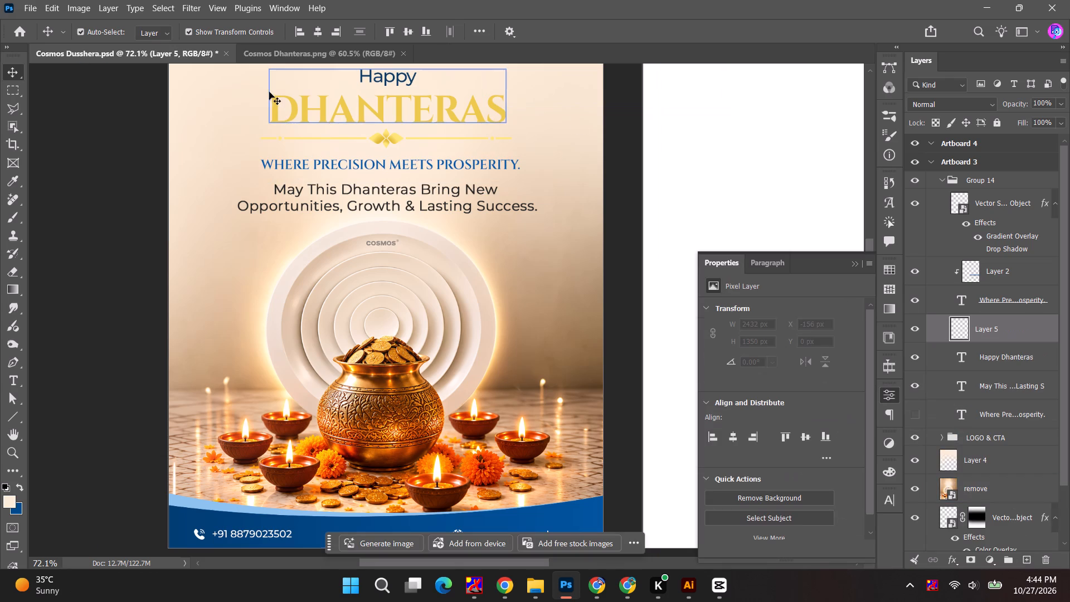
# Toggle the clipped Layer 2 off and on to check its effect, and delete it from Group 14.
pyautogui.click(916, 275)
pyautogui.click(916, 273)
pyautogui.click(916, 273)
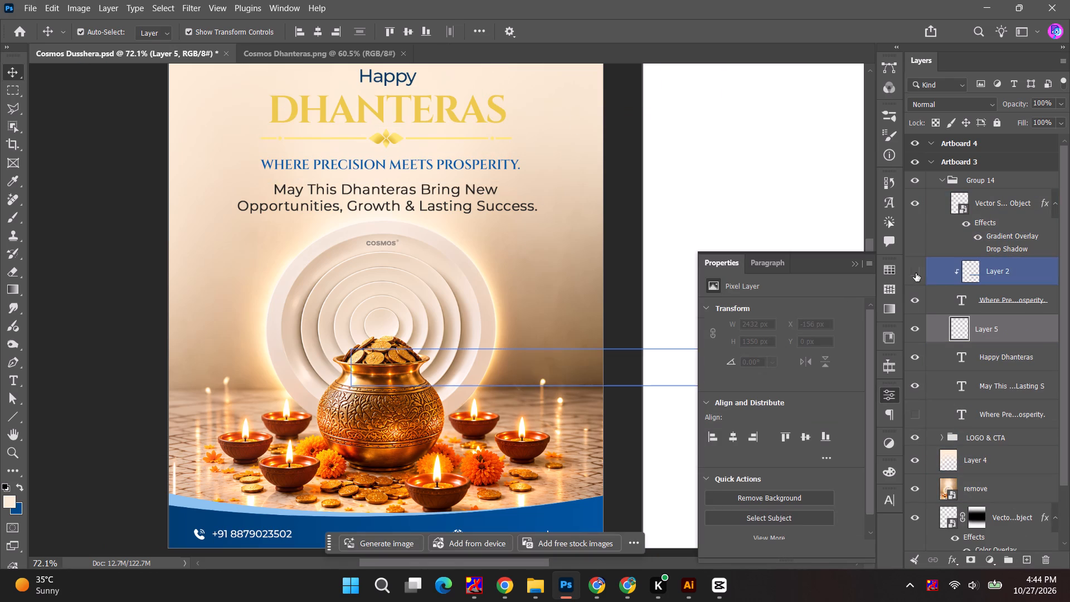
pyautogui.click(1018, 269)
pyautogui.press('BackSpace')
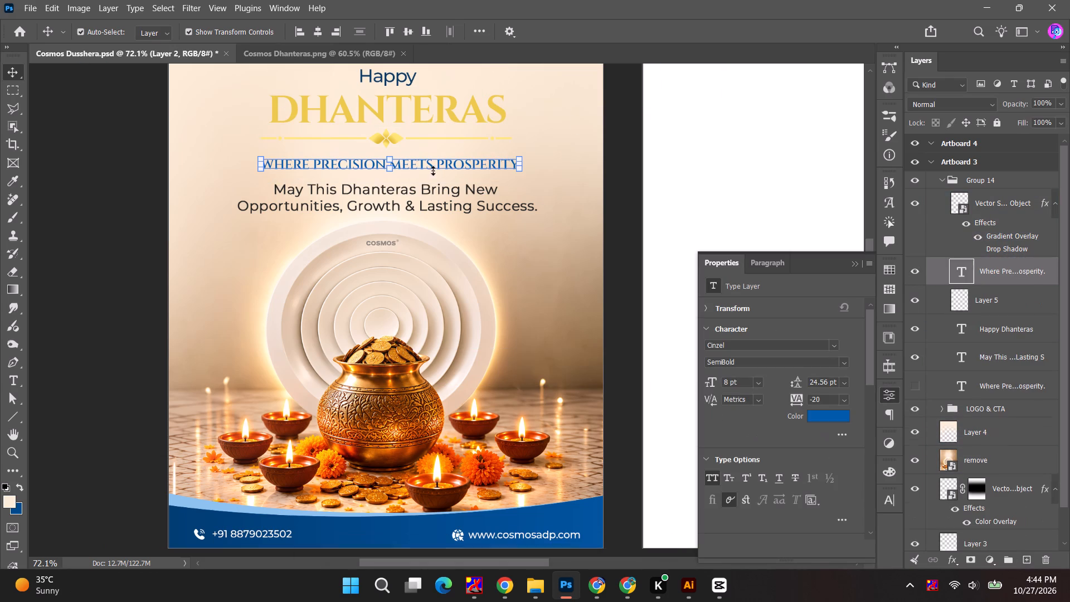
# Nudge the gold ornamental divider slightly down between DHANTERAS and the "Where Precision Meets Prosperity." line, to Y 315 px.
pyautogui.click(566, 141)
pyautogui.press('space')
pyautogui.moveTo(562, 144); pyautogui.dragTo(559, 202)
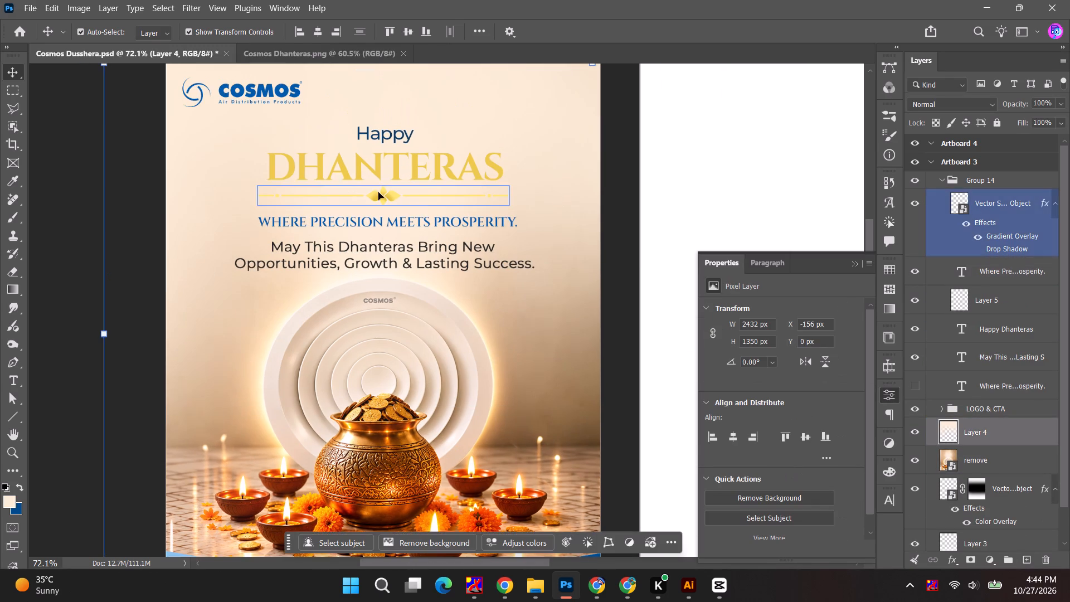
pyautogui.keyDown('alt'); pyautogui.scroll(4, 382, 197); pyautogui.keyUp('alt')
pyautogui.moveTo(393, 194); pyautogui.dragTo(392, 199)
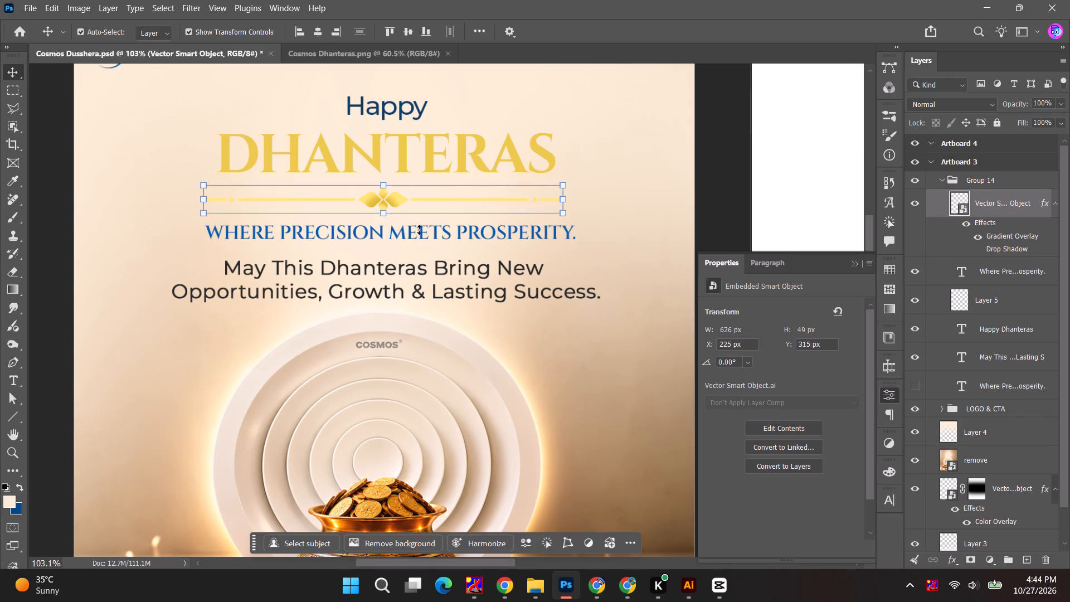
# Recolour the "Where Precision Meets Prosperity." line to dark blue 0c3c67, sampled from the word "Happy".
pyautogui.click(504, 238)
pyautogui.click(827, 419)
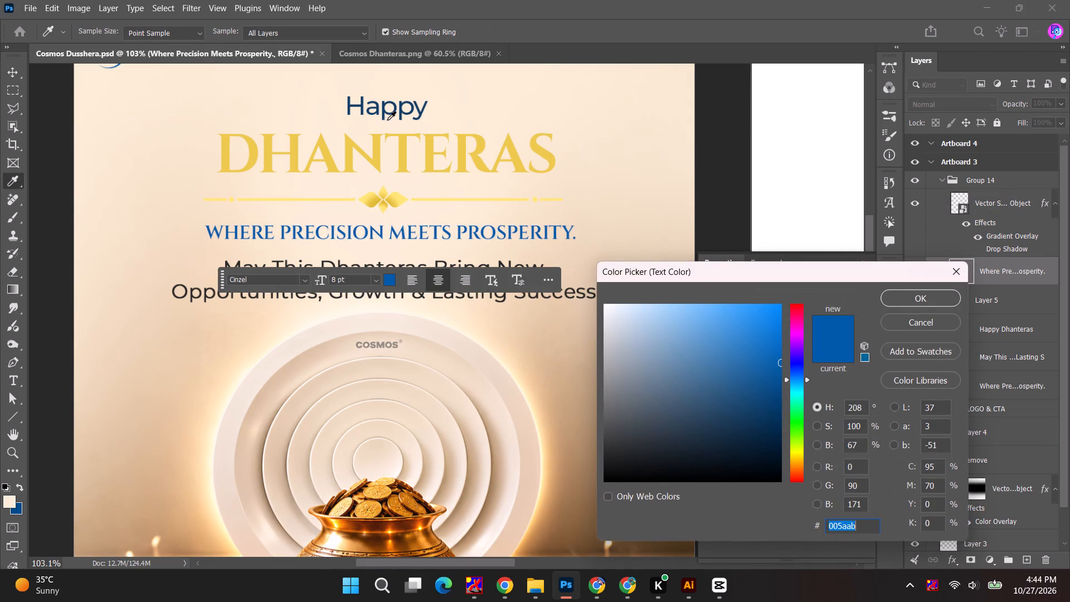
pyautogui.click(383, 116)
pyautogui.click(912, 296)
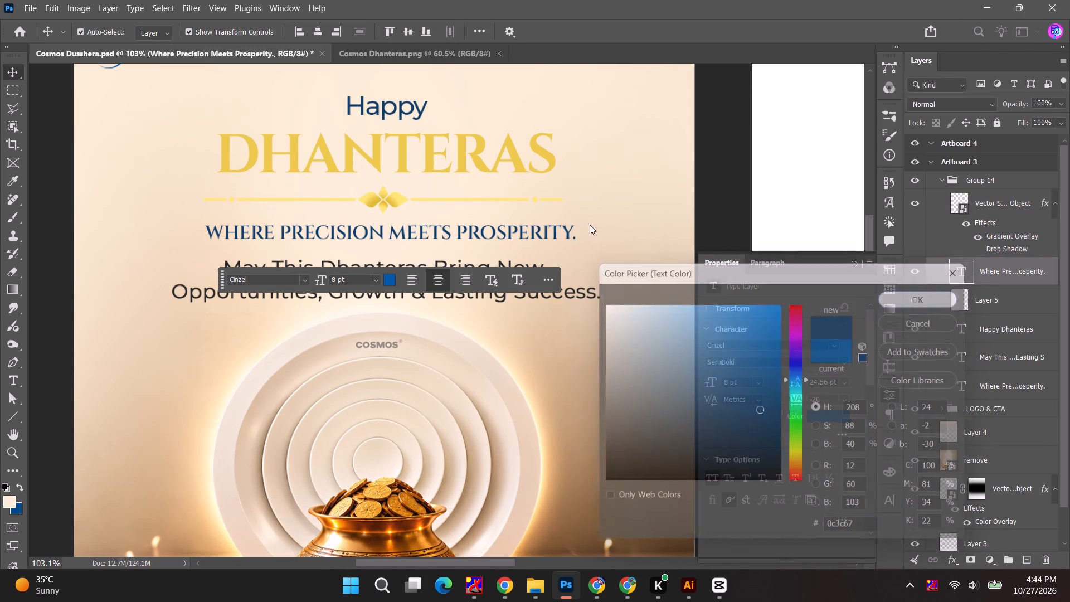
pyautogui.click(595, 178)
# Move the "May This Dhanteras Bring New Opportunities, Growth & Lasting Success." text slightly up, closer to the line above it.
pyautogui.moveTo(428, 275); pyautogui.dragTo(429, 267)
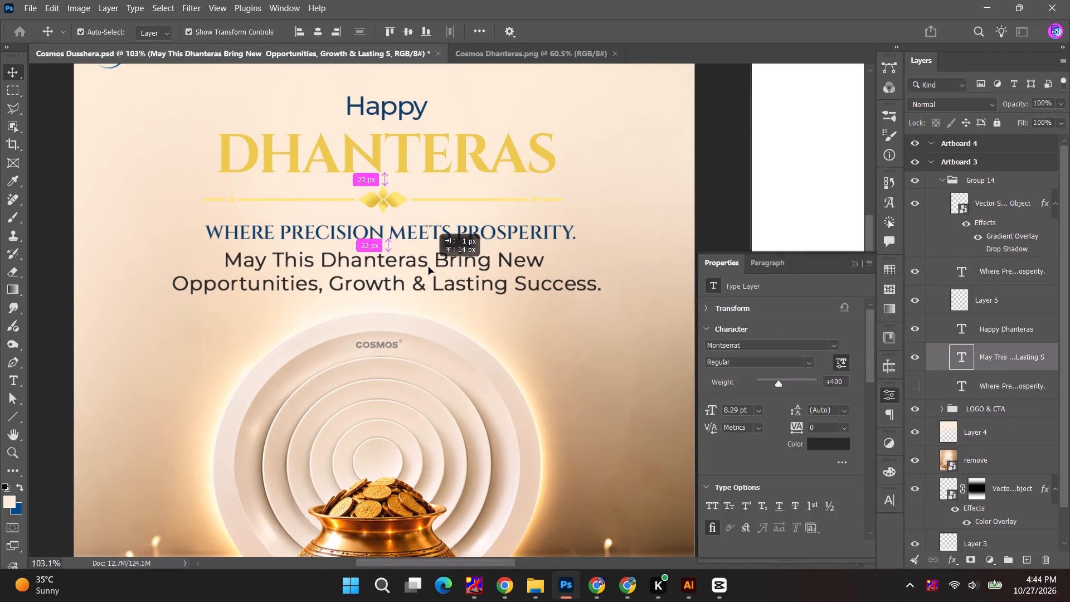
pyautogui.moveTo(429, 267); pyautogui.dragTo(429, 268)
pyautogui.click(643, 184)
# Open the gold divider's vector smart object in Illustrator and delete the four-petal ornament at its centre.
pyautogui.click(391, 201)
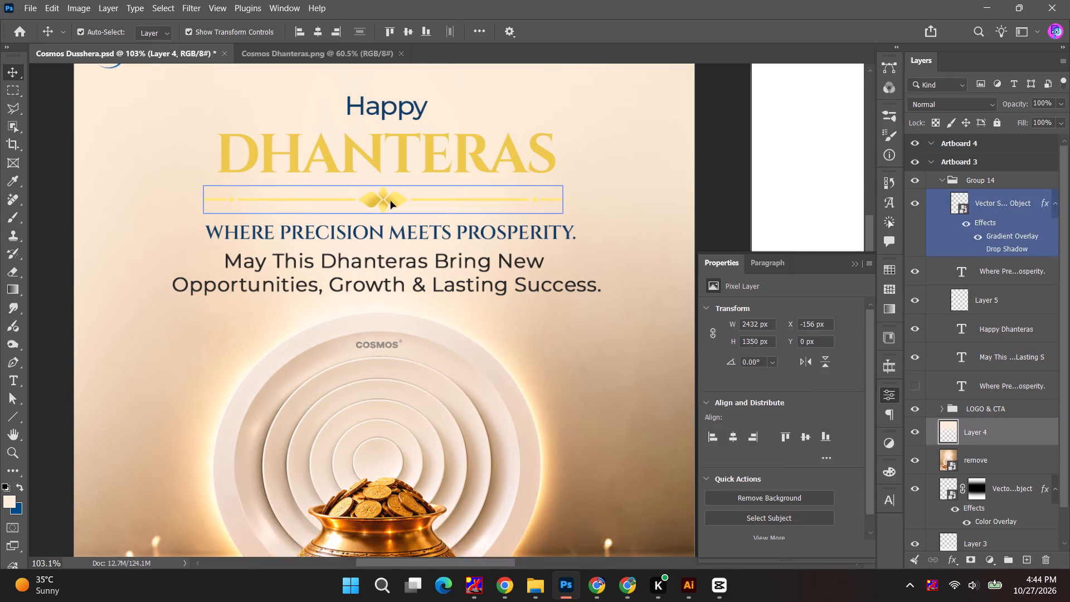
pyautogui.doubleClick(955, 203)
pyautogui.keyDown('alt'); pyautogui.scroll(-3, 480, 284); pyautogui.keyUp('alt')
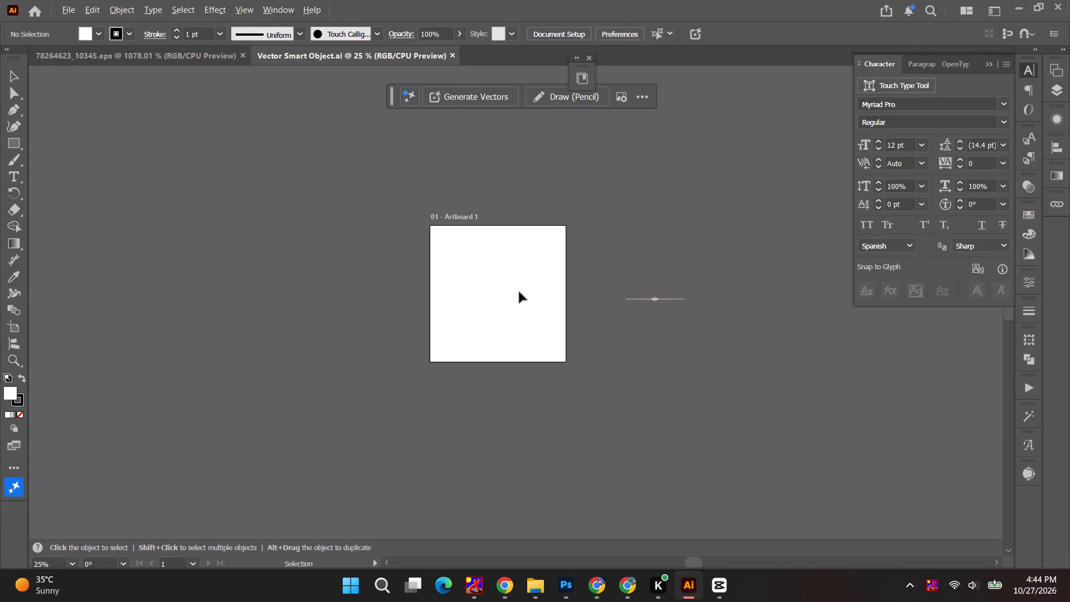
pyautogui.keyDown('alt'); pyautogui.scroll(8, 669, 302); pyautogui.keyUp('alt')
pyautogui.doubleClick(438, 263)
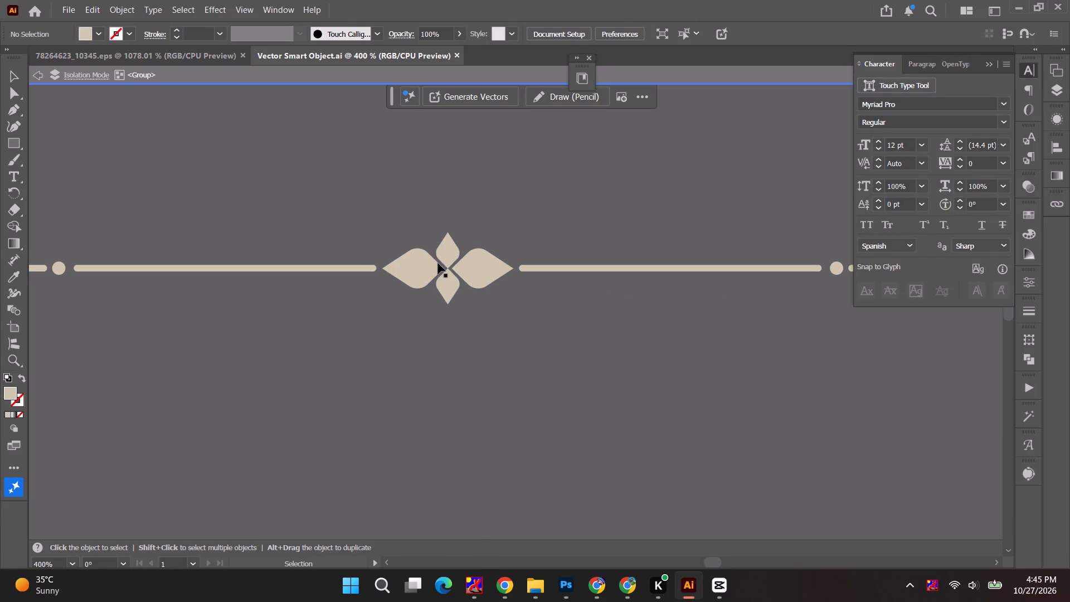
pyautogui.click(457, 264)
pyautogui.press('BackSpace')
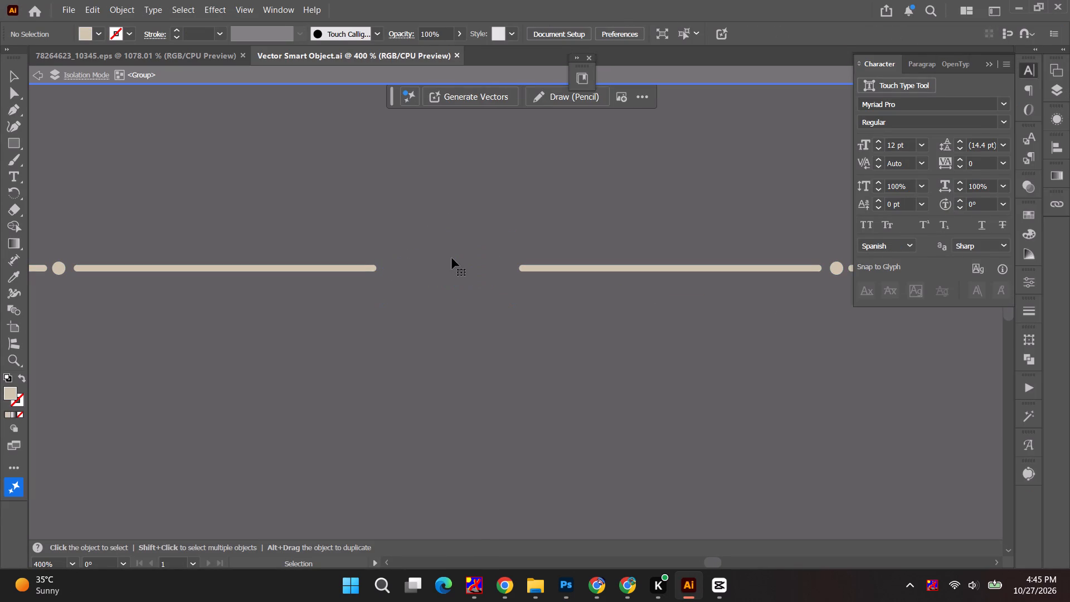
# Bring the lotus_1478297 image from the Downloads folder into the divider artwork in Illustrator.
pyautogui.hotkey('alt', 'Tab')
pyautogui.keyDown('alt'); pyautogui.click(816, 170); pyautogui.keyUp('alt')
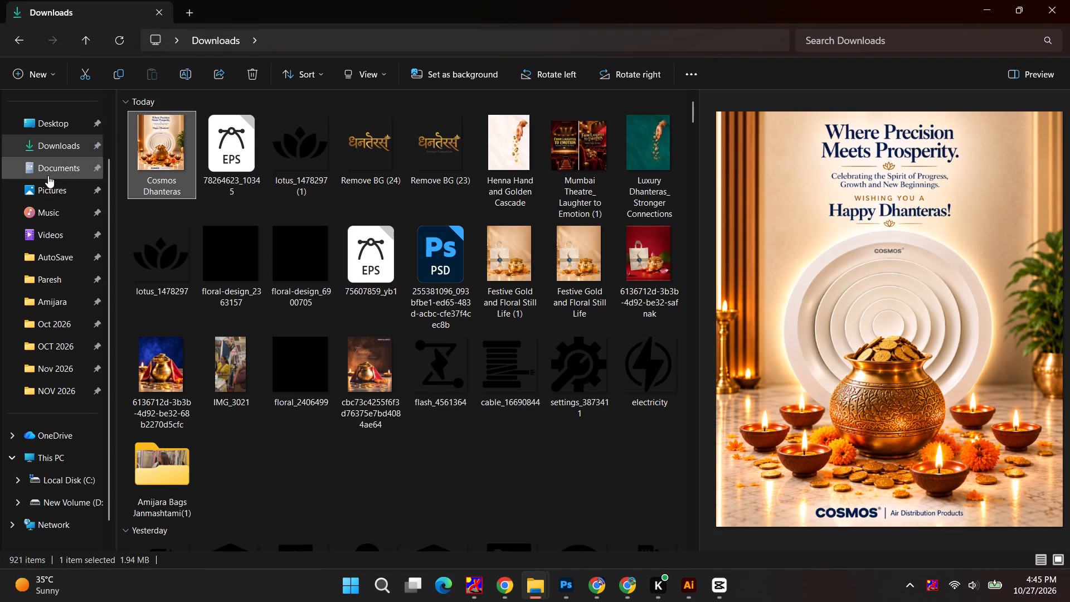
pyautogui.click(128, 234)
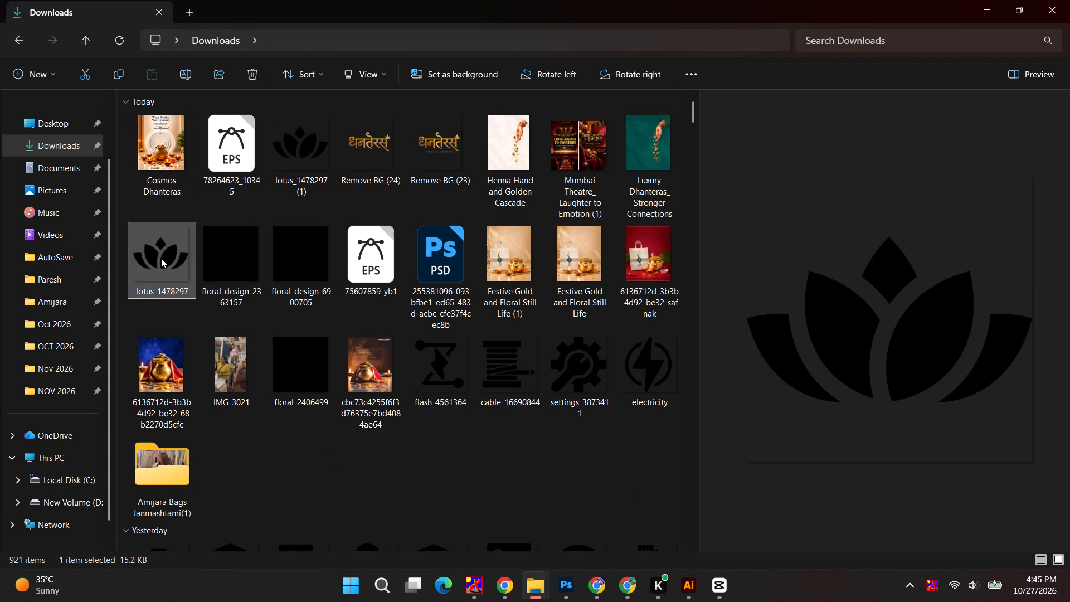
pyautogui.moveTo(163, 258); pyautogui.dragTo(450, 276)
pyautogui.hotkey('alt', 'Tab')
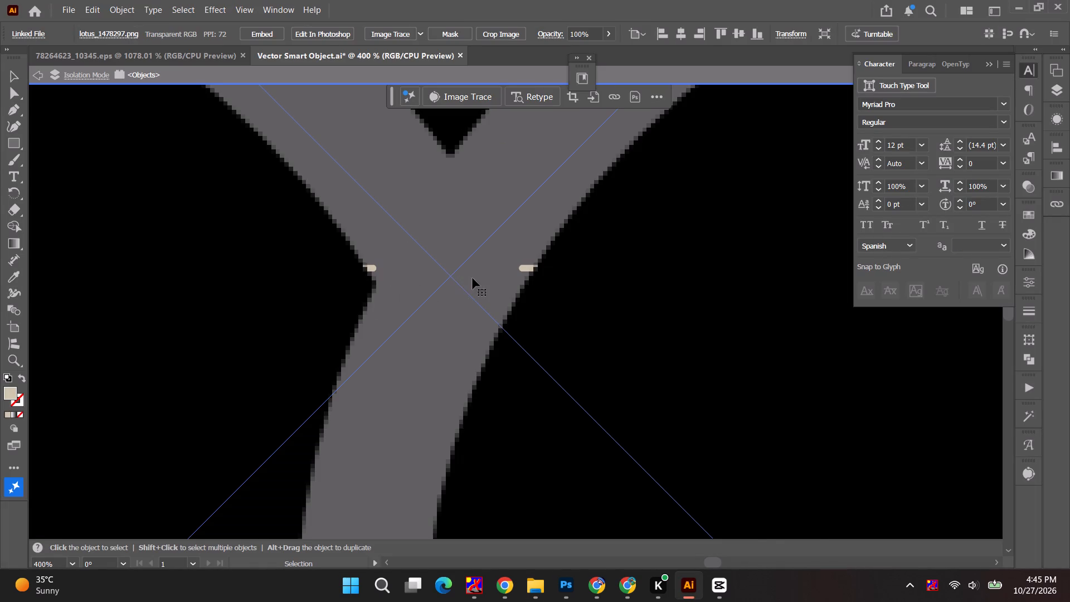
# Scale the lotus down to about 9 mm wide and centre it in the gap between the two divider lines.
pyautogui.keyDown('alt'); pyautogui.scroll(-5, 462, 284); pyautogui.keyUp('alt')
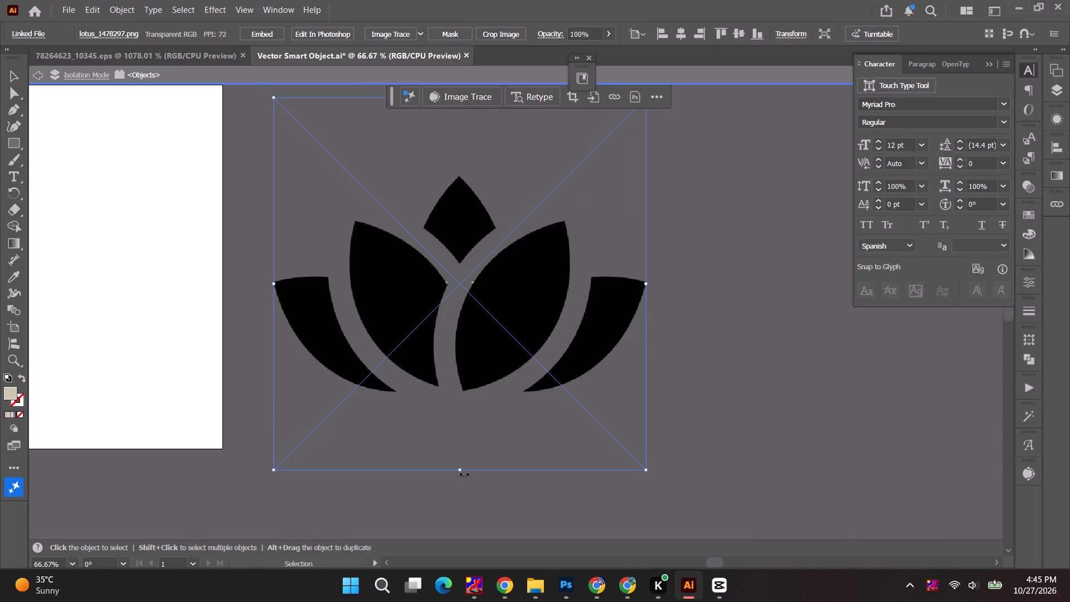
pyautogui.keyDown('alt'); pyautogui.keyDown('shift'); pyautogui.moveTo(462, 472); pyautogui.dragTo(467, 295); pyautogui.keyUp('shift'); pyautogui.keyUp('alt')
pyautogui.keyDown('alt'); pyautogui.scroll(5, 464, 286); pyautogui.keyUp('alt')
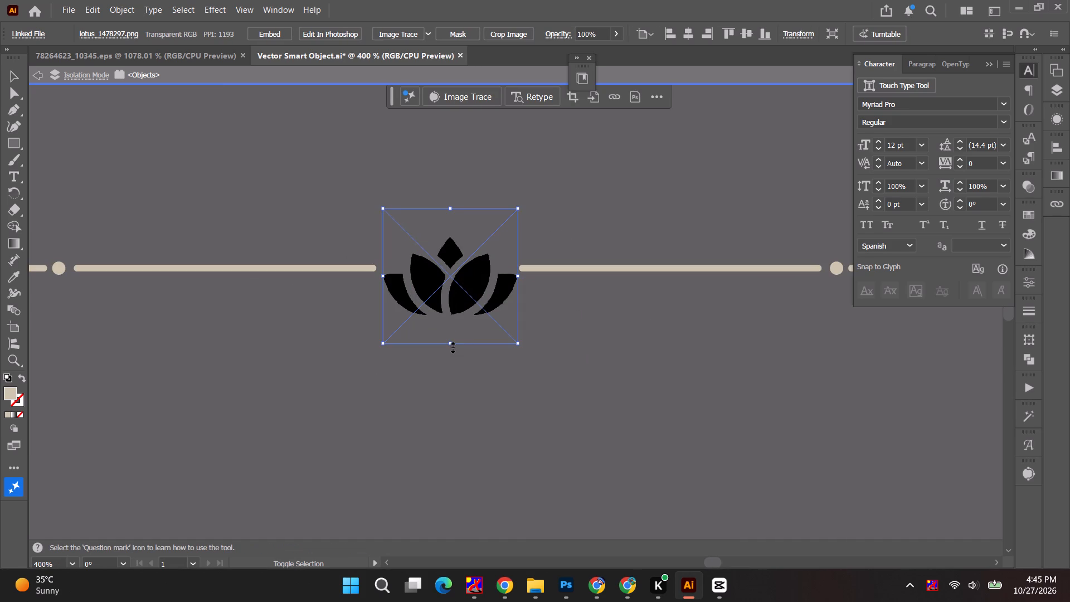
pyautogui.keyDown('shift'); pyautogui.moveTo(451, 346); pyautogui.dragTo(453, 320); pyautogui.keyUp('shift')
pyautogui.keyDown('alt'); pyautogui.scroll(3, 451, 284); pyautogui.keyUp('alt')
pyautogui.moveTo(467, 276); pyautogui.dragTo(467, 269)
# Image-trace the lotus with the Silhouettes preset and expand it into vector shapes.
pyautogui.click(430, 32)
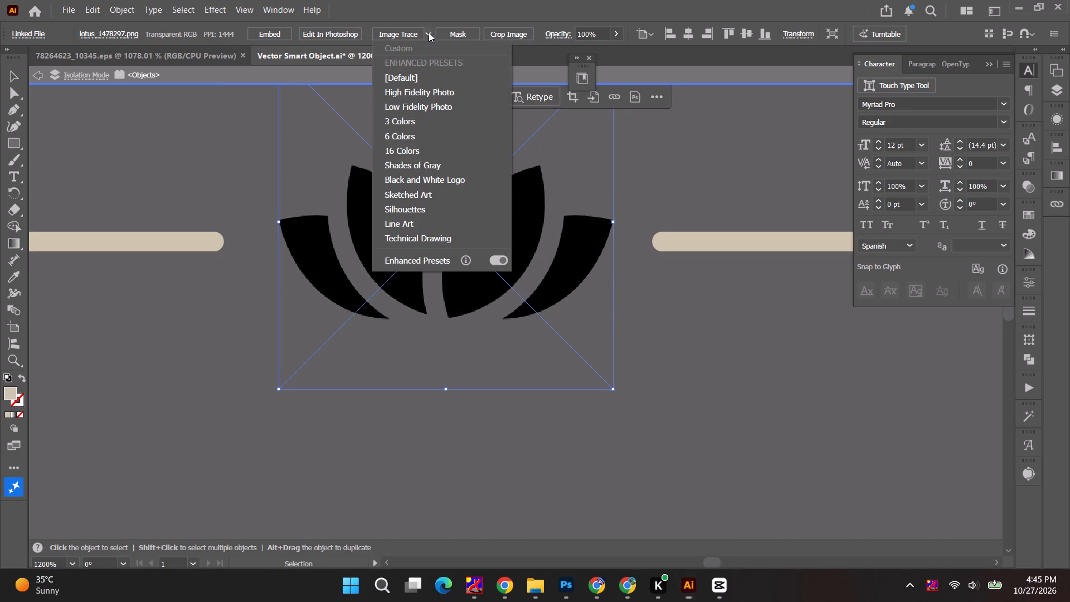
pyautogui.click(429, 208)
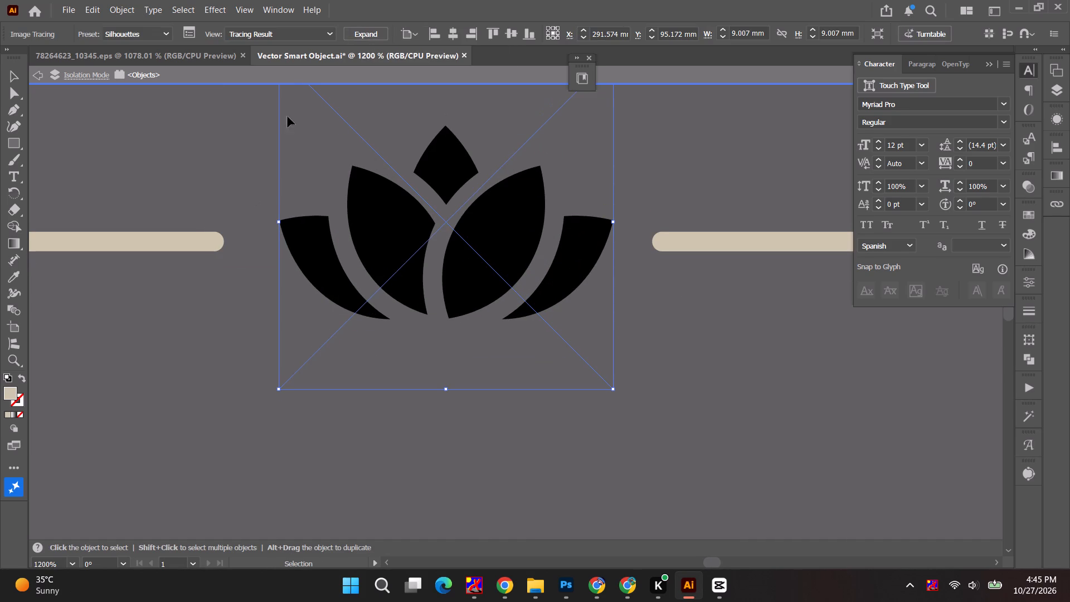
pyautogui.click(361, 33)
pyautogui.keyDown('alt'); pyautogui.scroll(-1, 416, 227); pyautogui.keyUp('alt')
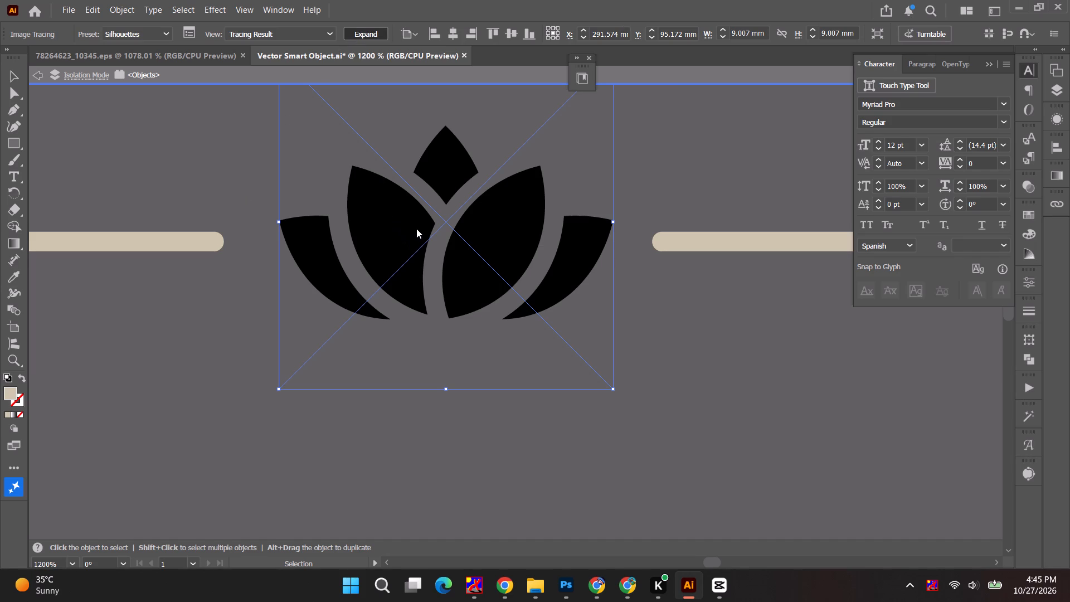
pyautogui.keyDown('alt'); pyautogui.scroll(-5, 416, 229); pyautogui.keyUp('alt')
# Recolour the lotus beige by sampling the divider line's colour.
pyautogui.keyDown('alt'); pyautogui.scroll(2, 422, 254); pyautogui.keyUp('alt')
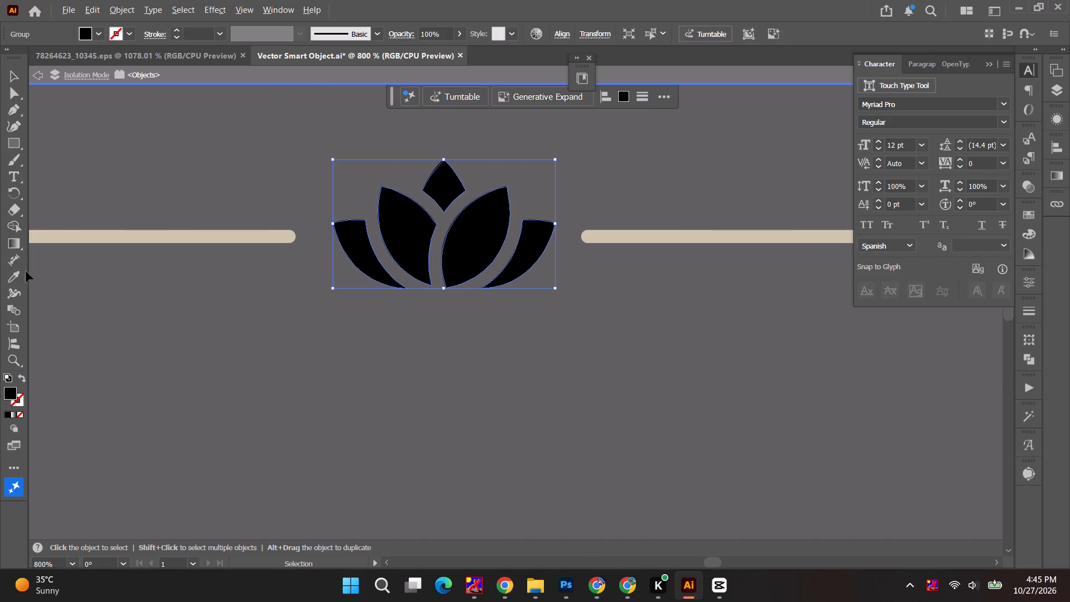
pyautogui.click(12, 275)
pyautogui.click(169, 240)
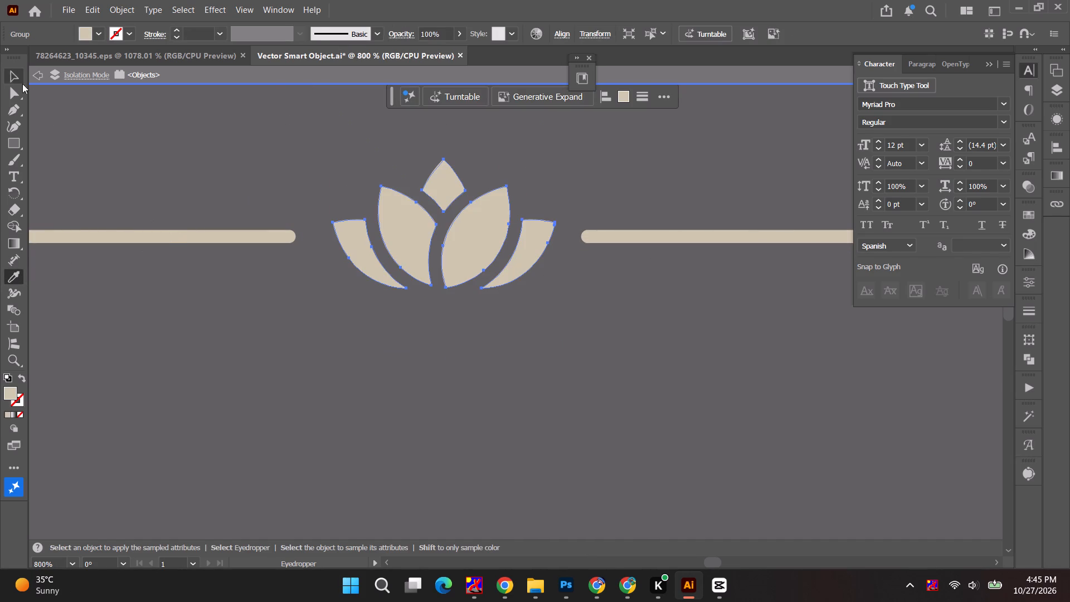
pyautogui.click(7, 75)
pyautogui.click(153, 153)
# Nudge the lotus slightly up between the divider lines, save the smart object and return to Photoshop.
pyautogui.keyDown('alt'); pyautogui.scroll(-2, 169, 182); pyautogui.keyUp('alt')
pyautogui.click(323, 216)
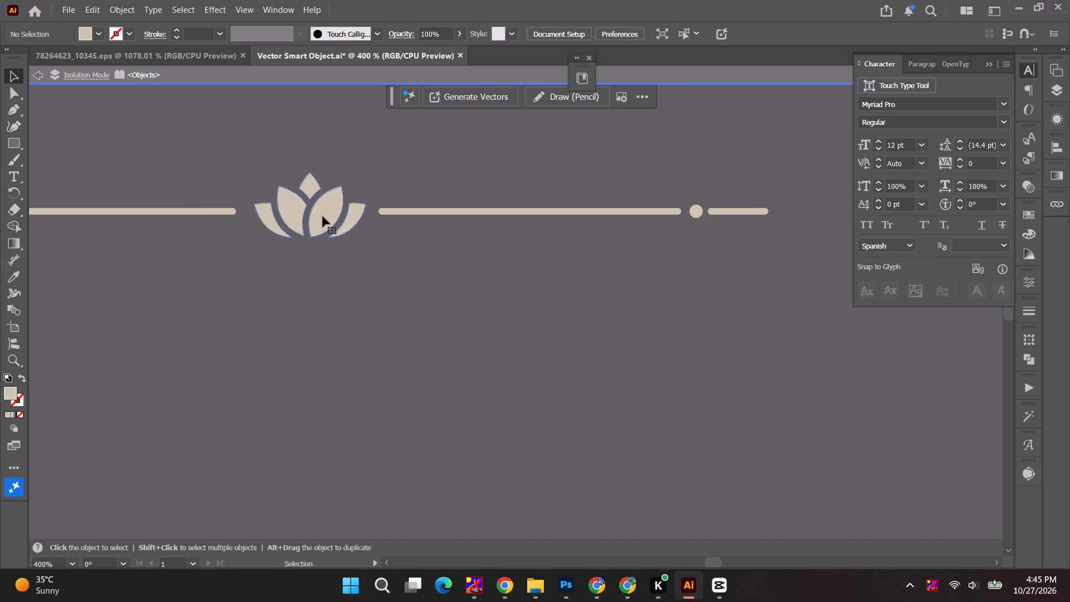
pyautogui.click(329, 213)
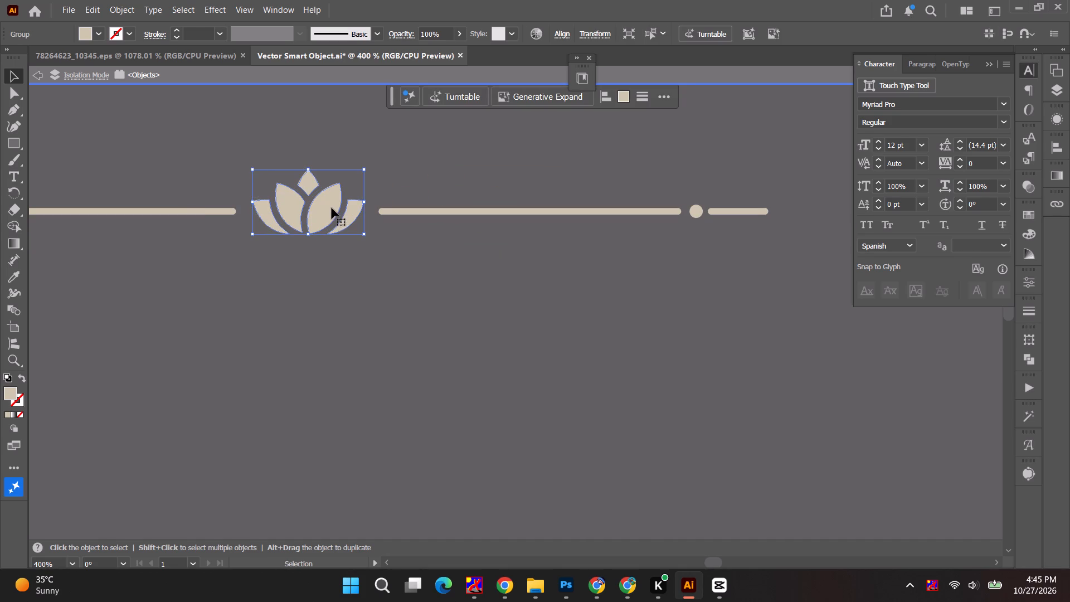
pyautogui.click(332, 208)
pyautogui.click(401, 157)
pyautogui.keyDown('alt'); pyautogui.scroll(-2, 401, 157); pyautogui.keyUp('alt')
pyautogui.hotkey('ctrl', 's')
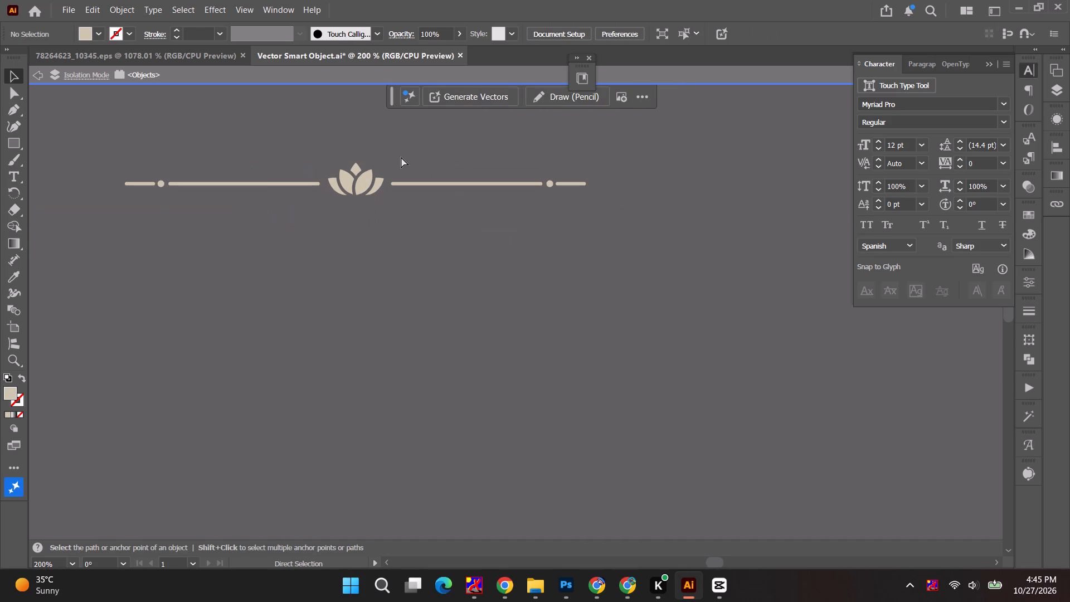
pyautogui.hotkey('alt', 'Tab')
pyautogui.hotkey('alt', 'Tab')
pyautogui.hotkey('alt', 'Tab')
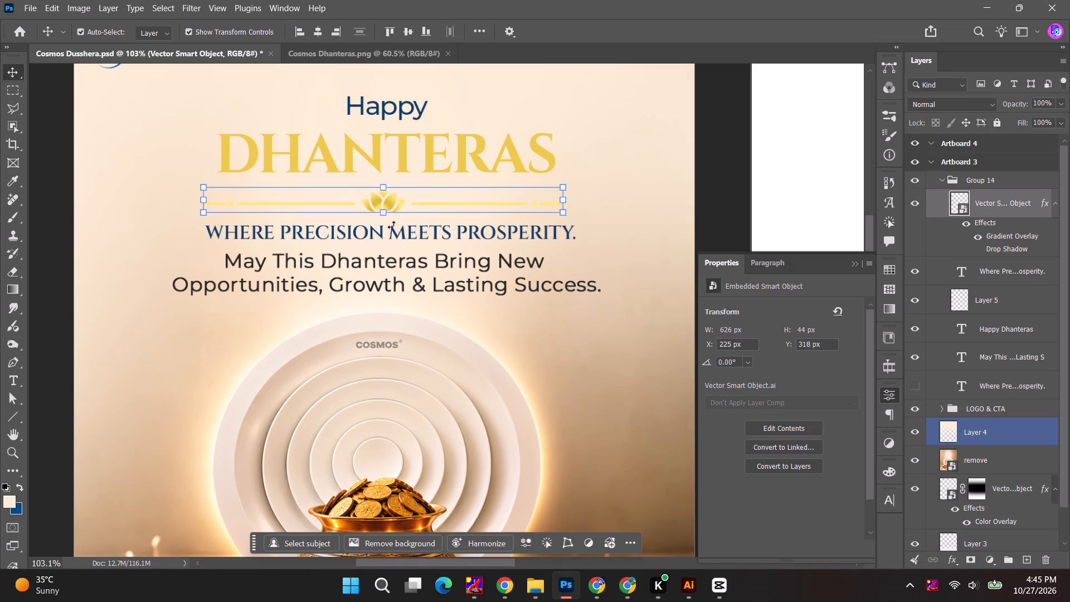
# Switch off the divider's Gradient Overlay and apply a Color Overlay of dark blue 0c3c67, sampled from the word "Happy".
pyautogui.click(974, 236)
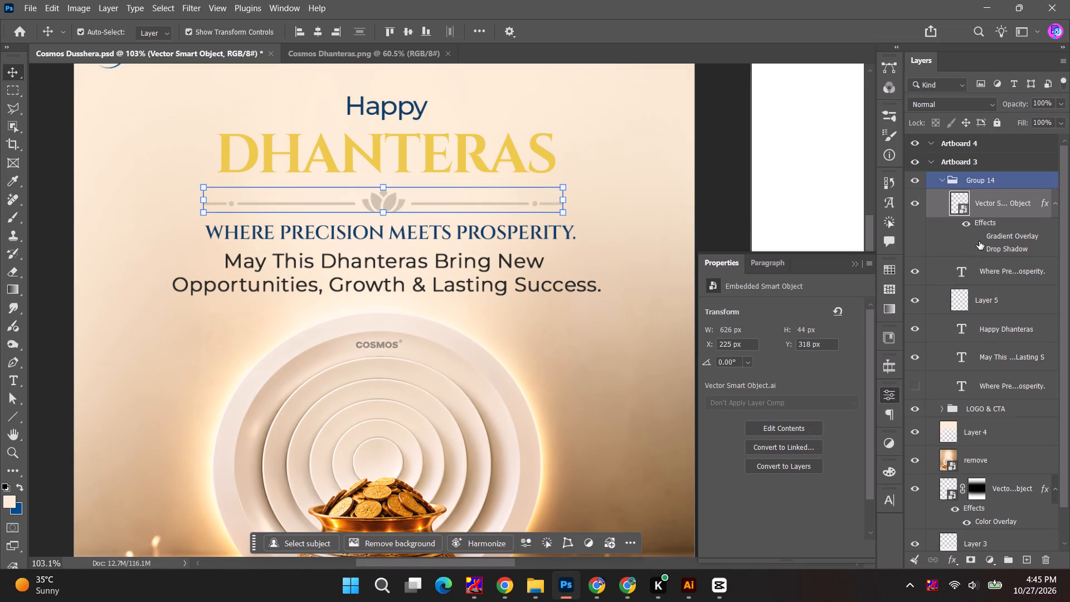
pyautogui.doubleClick(983, 225)
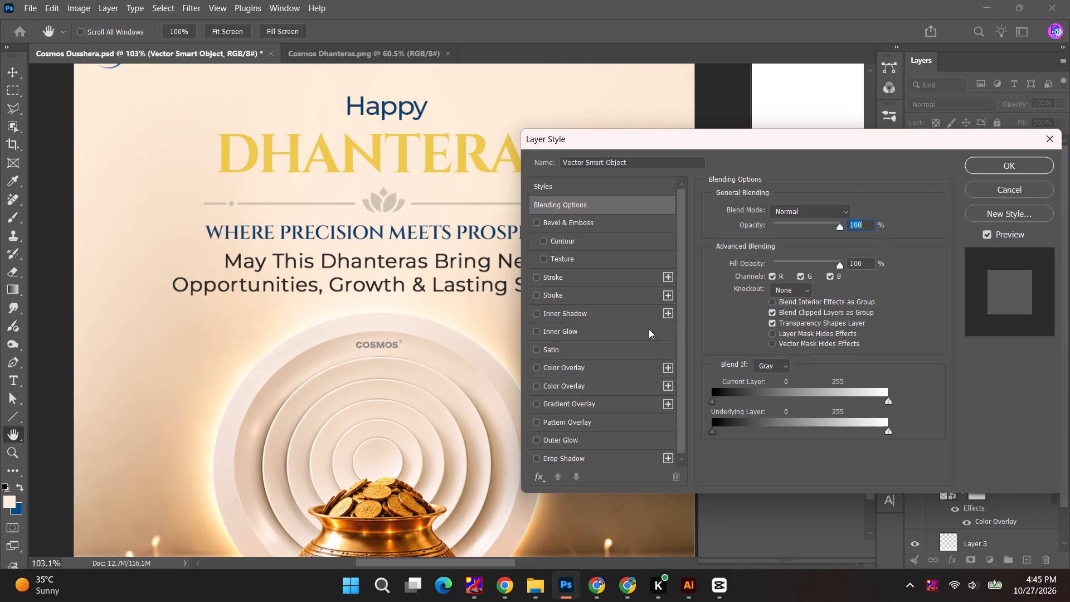
pyautogui.click(561, 366)
pyautogui.click(854, 210)
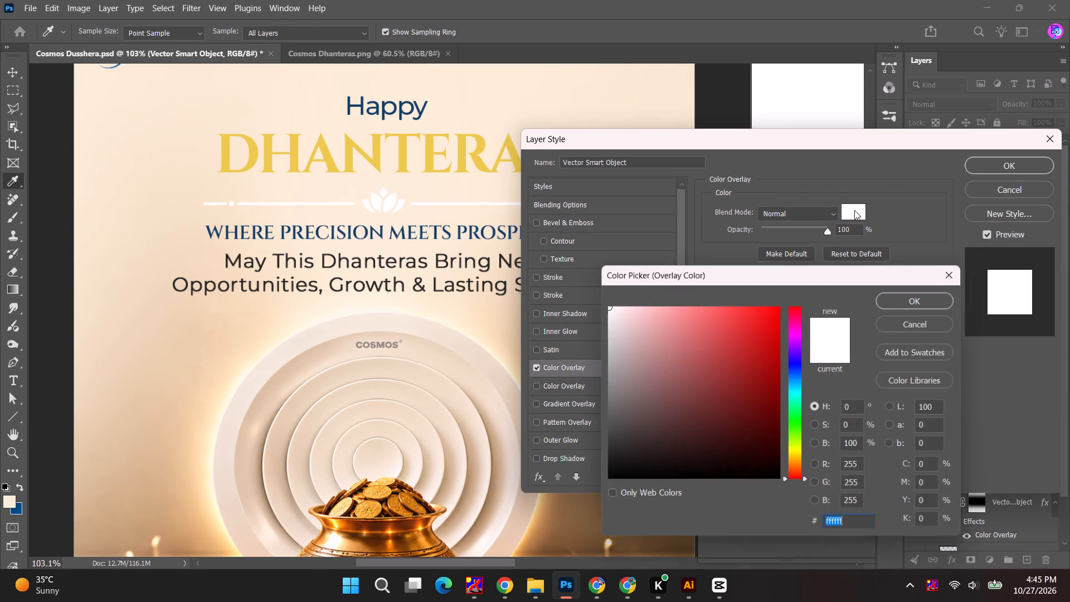
pyautogui.click(384, 115)
pyautogui.click(997, 162)
pyautogui.click(911, 300)
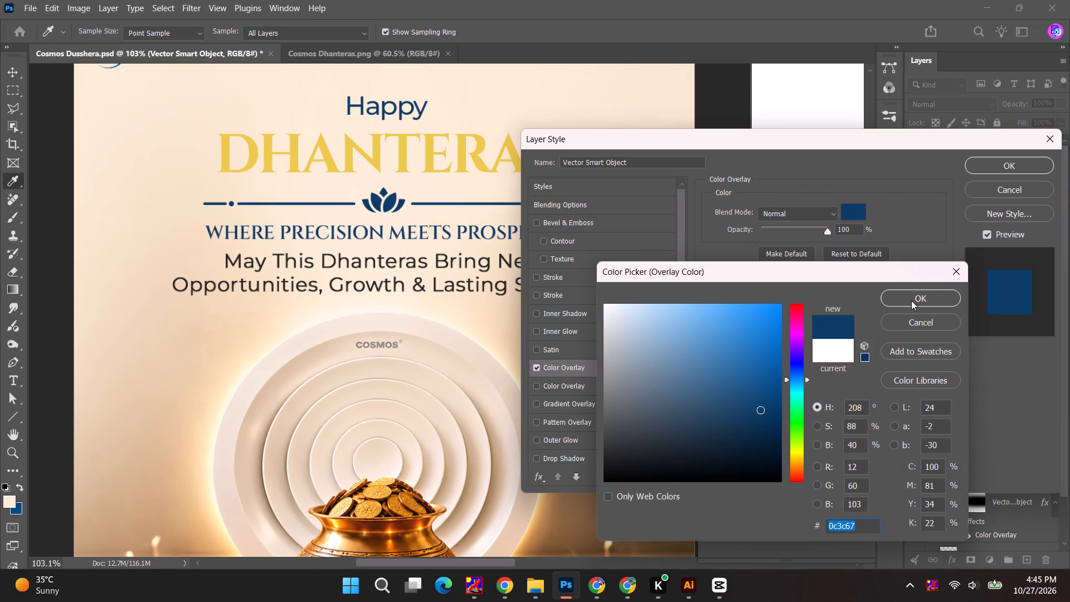
pyautogui.click(1005, 167)
pyautogui.click(648, 163)
# Recolour the "Where Precision Meets Prosperity." line to a darker shade of the gold sampled from DHANTERAS.
pyautogui.keyDown('alt'); pyautogui.scroll(-6, 648, 163); pyautogui.keyUp('alt')
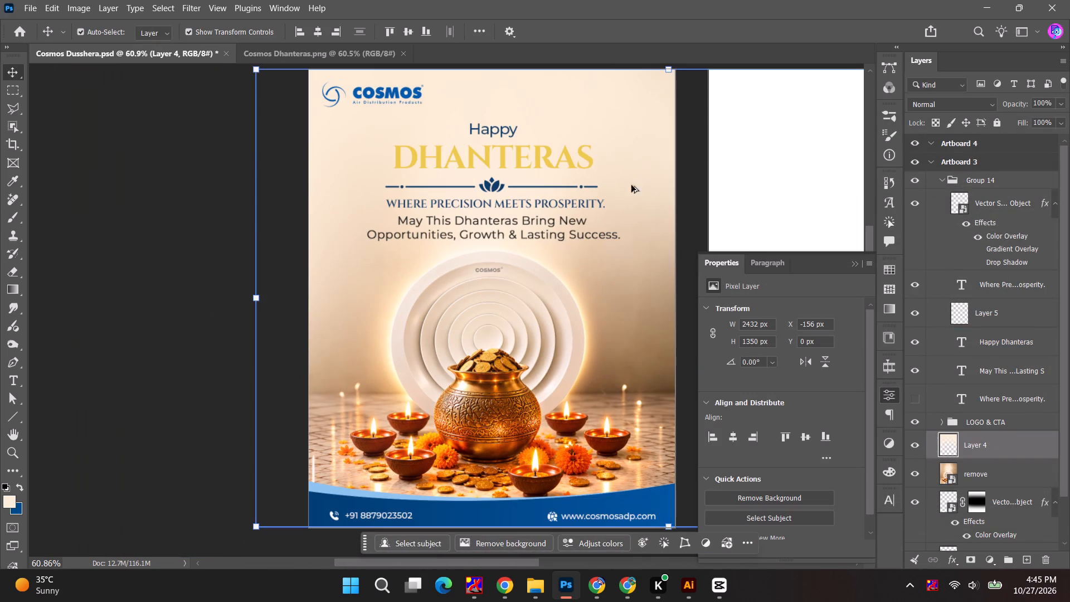
pyautogui.click(532, 203)
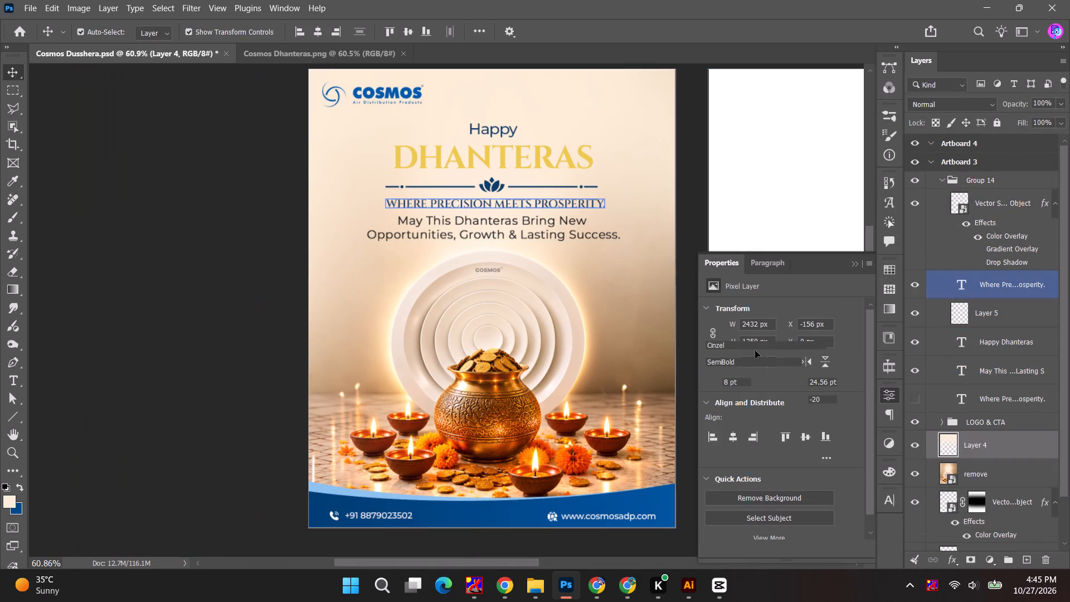
pyautogui.click(833, 417)
pyautogui.click(470, 159)
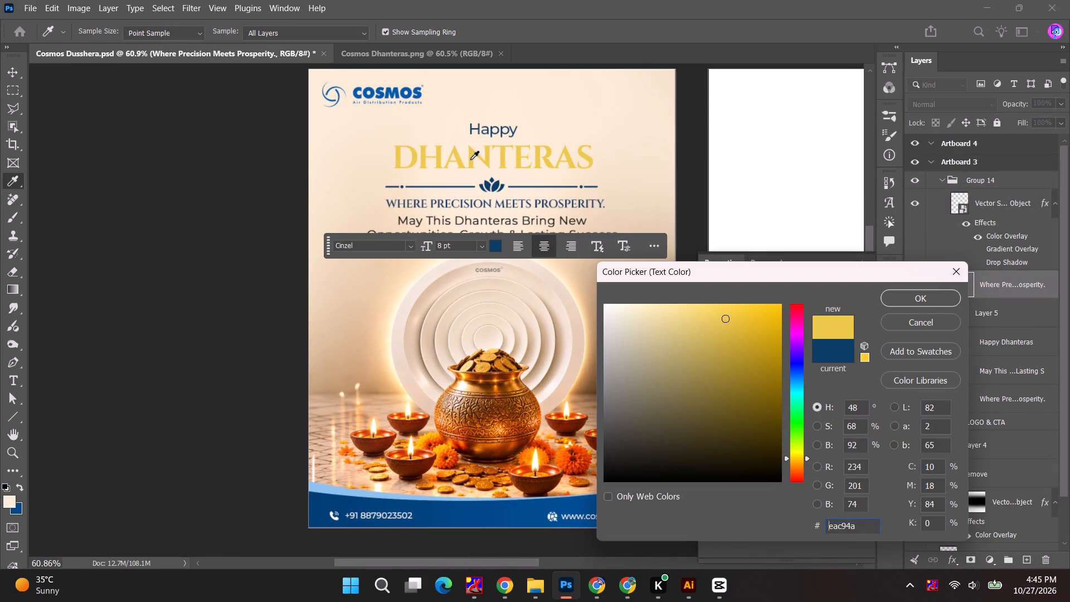
pyautogui.click(755, 358)
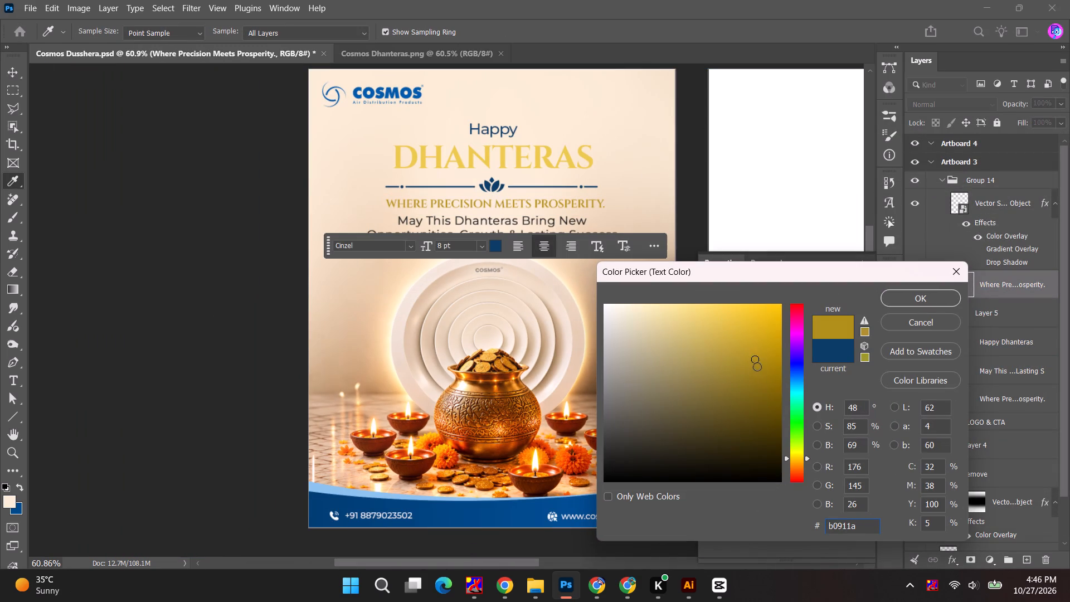
pyautogui.click(757, 366)
pyautogui.click(926, 303)
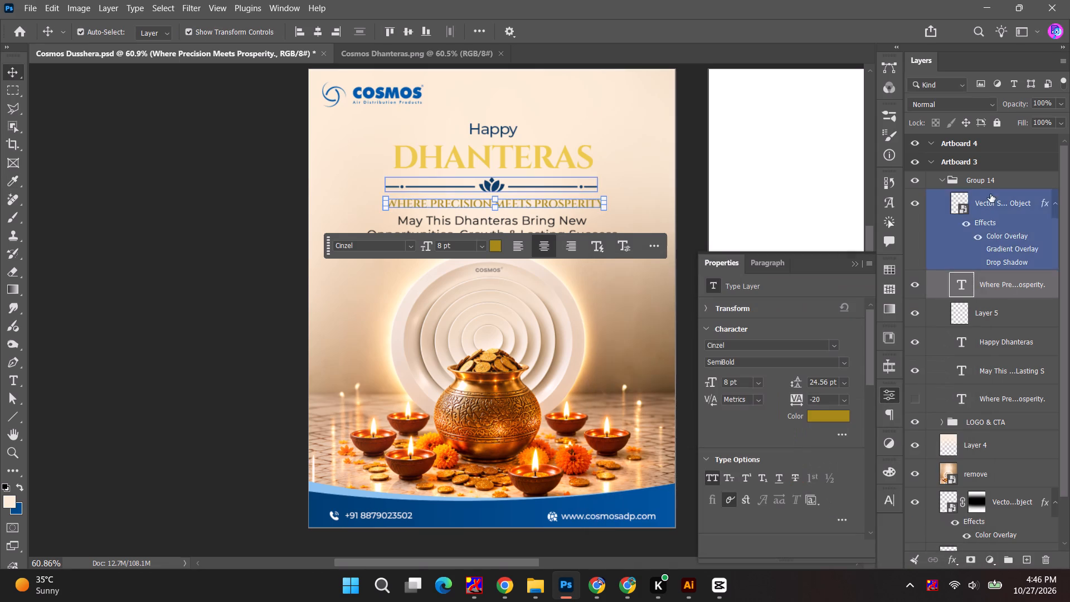
# Toggle Group 14 off and on to check its contents, and move the whole heading group slightly up.
pyautogui.click(987, 182)
pyautogui.doubleClick(915, 182)
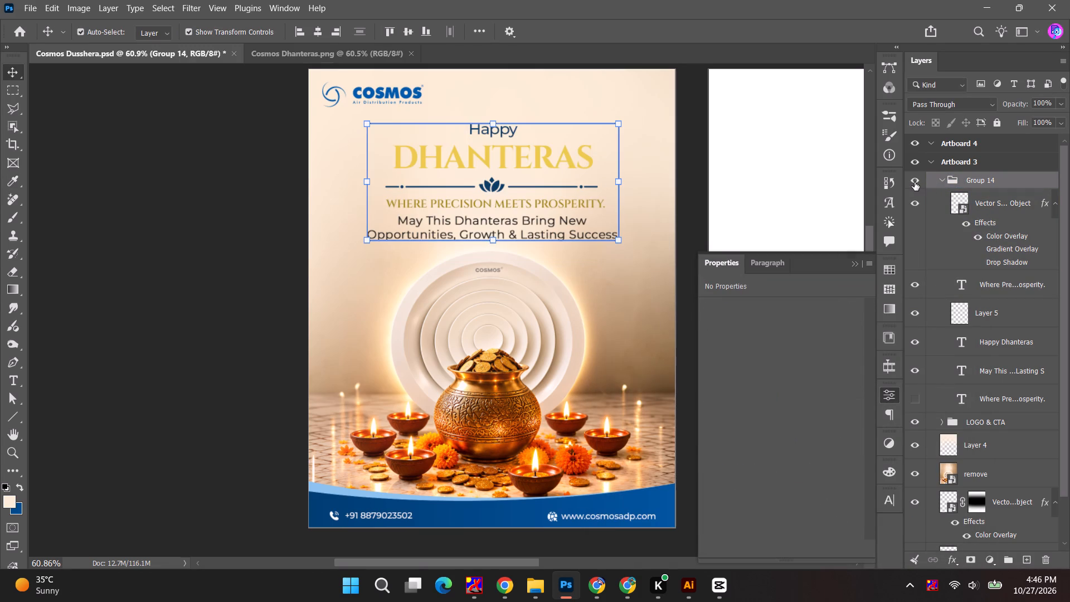
pyautogui.hotkey('shift', 'Up')
pyautogui.hotkey('shift', 'Up')
pyautogui.click(187, 235)
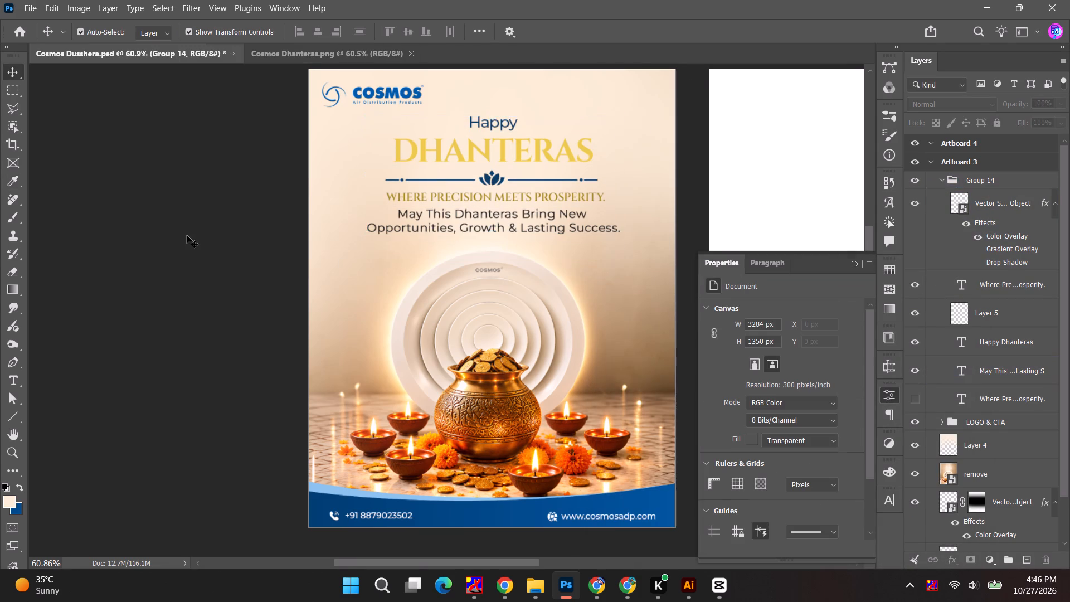
# Marquee-select the word DHANTERAS on Layer 5, about 651 by 93 px, and clip Layer 5 to the Happy Dhanteras text.
pyautogui.keyDown('alt'); pyautogui.scroll(-4, 187, 235); pyautogui.keyUp('alt')
pyautogui.press('space')
pyautogui.moveTo(216, 285); pyautogui.dragTo(172, 290)
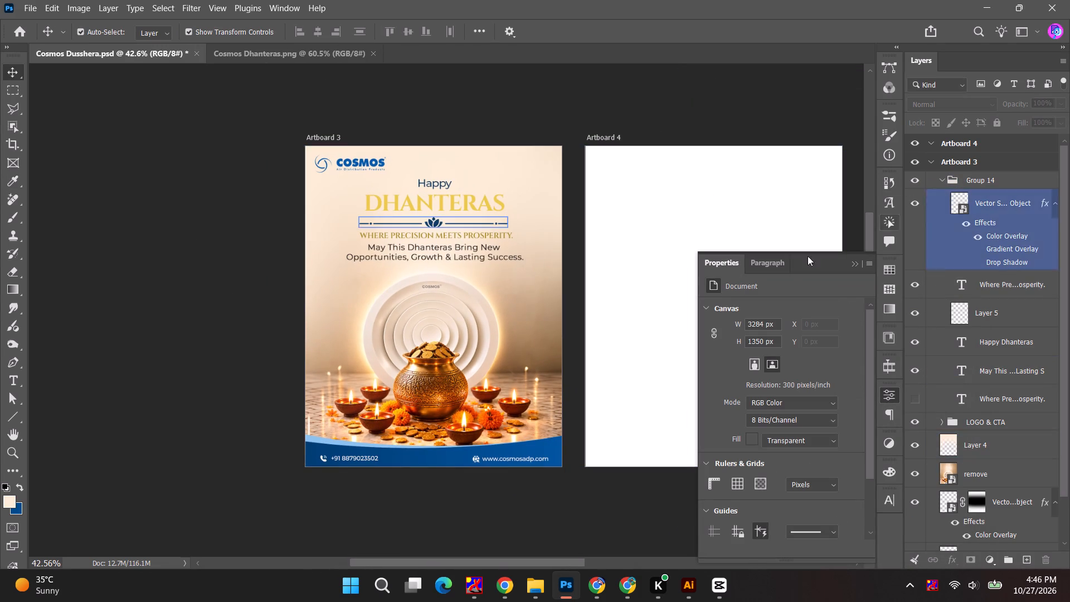
pyautogui.keyDown('alt'); pyautogui.scroll(5, 439, 245); pyautogui.keyUp('alt')
pyautogui.click(484, 183)
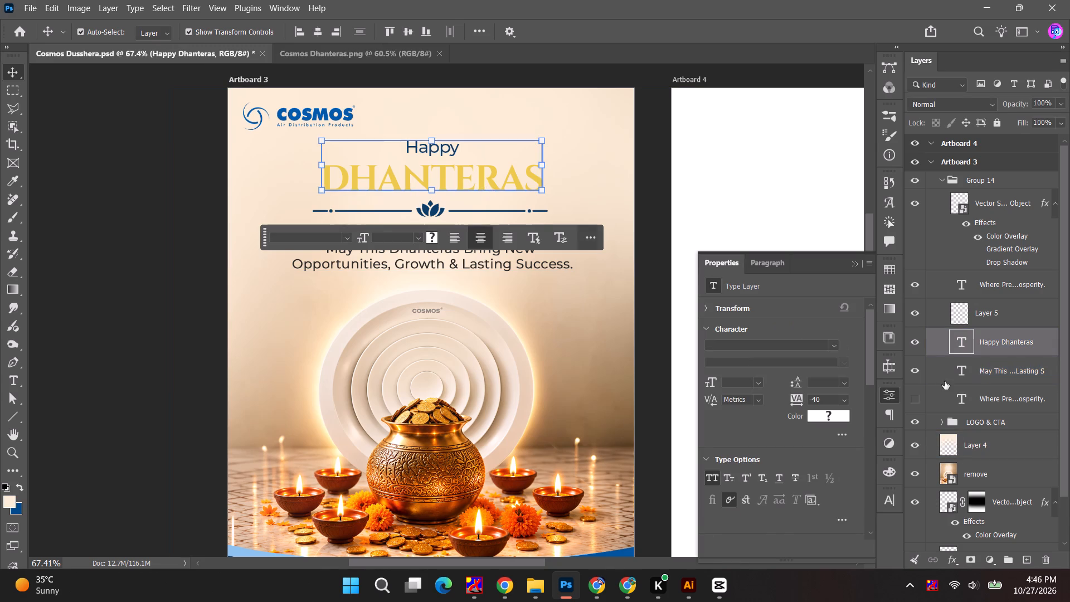
pyautogui.doubleClick(914, 314)
pyautogui.click(979, 313)
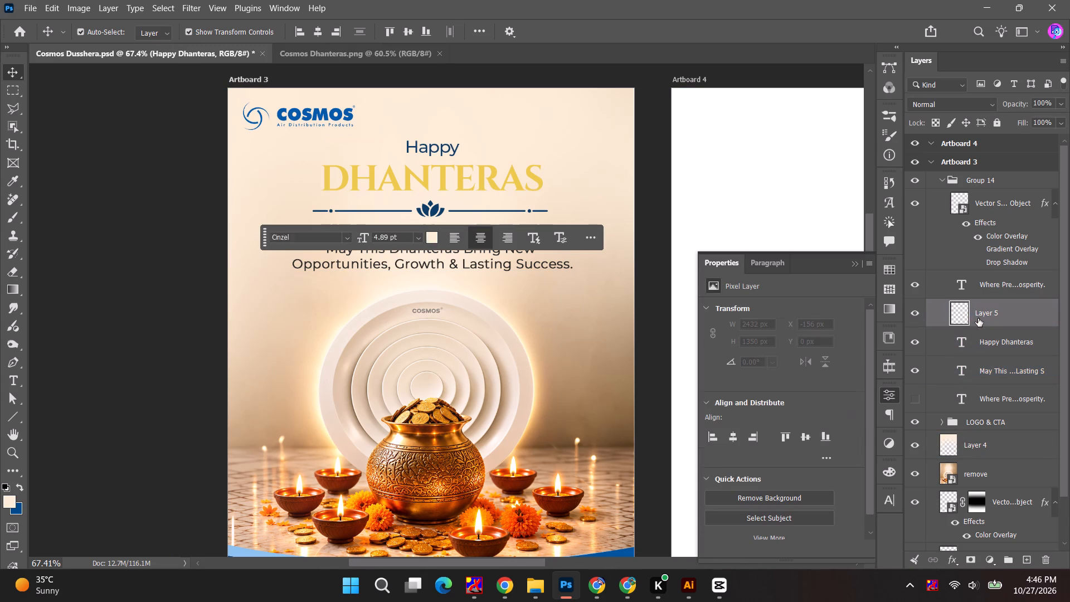
pyautogui.moveTo(7, 88); pyautogui.dragTo(14, 89)
pyautogui.moveTo(310, 162); pyautogui.dragTo(392, 179)
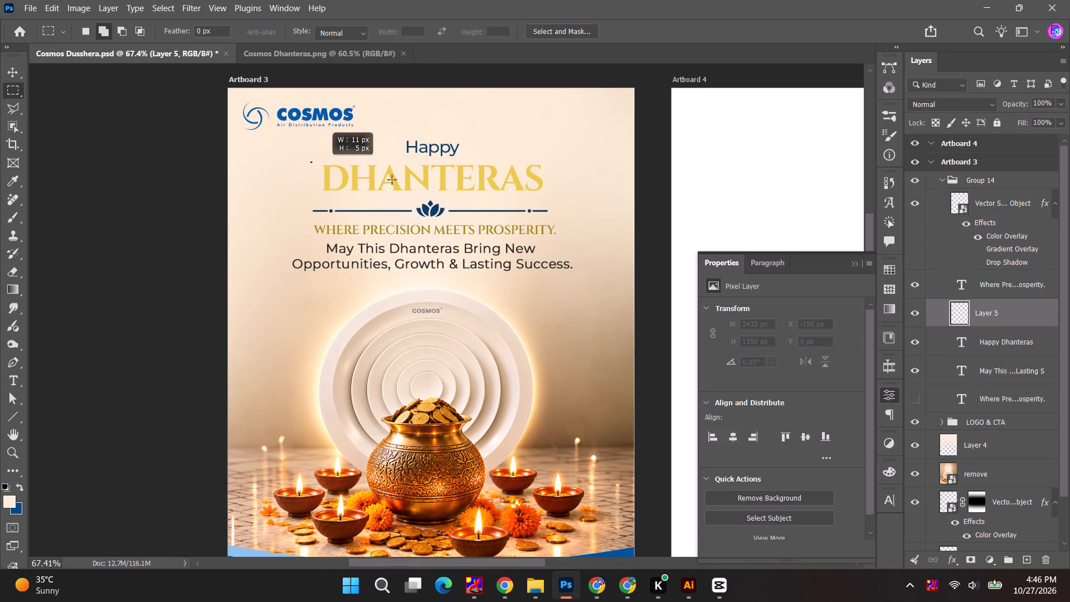
pyautogui.moveTo(392, 179); pyautogui.dragTo(554, 196)
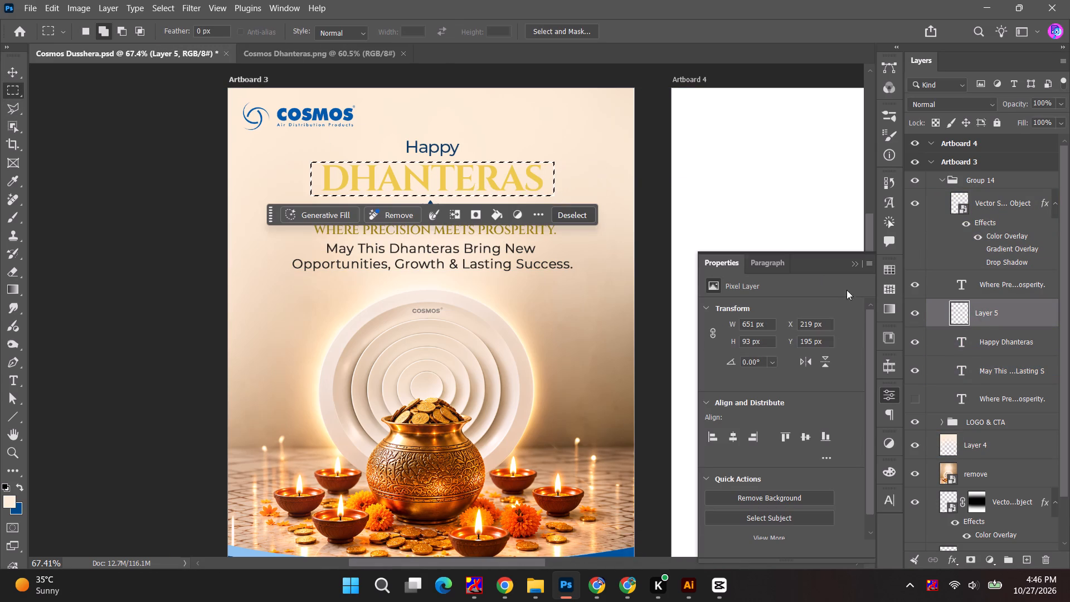
pyautogui.click(984, 320)
pyautogui.keyDown('alt'); pyautogui.click(999, 329); pyautogui.keyUp('alt')
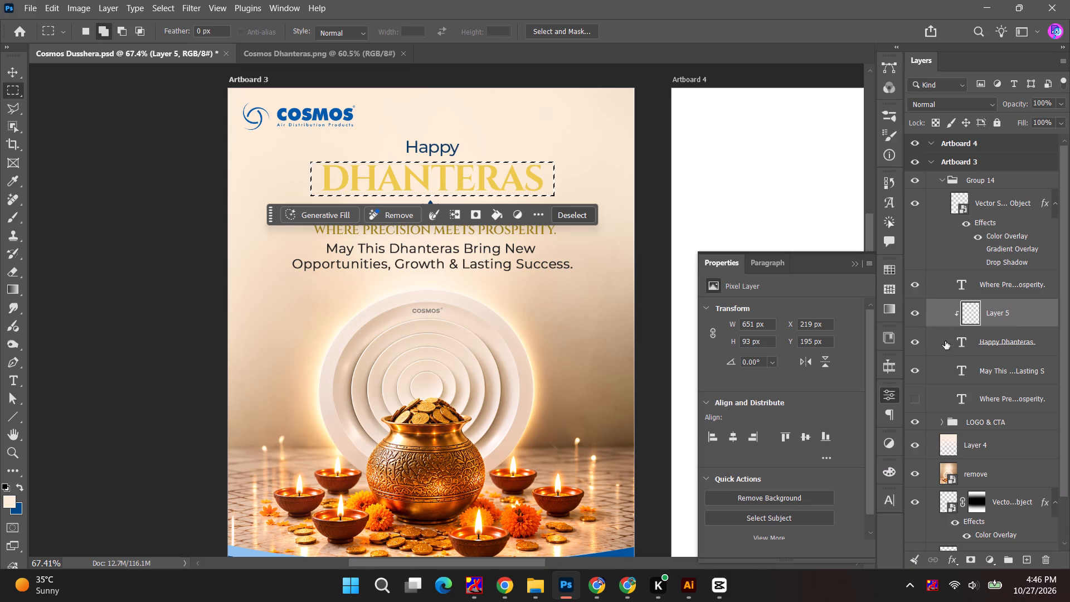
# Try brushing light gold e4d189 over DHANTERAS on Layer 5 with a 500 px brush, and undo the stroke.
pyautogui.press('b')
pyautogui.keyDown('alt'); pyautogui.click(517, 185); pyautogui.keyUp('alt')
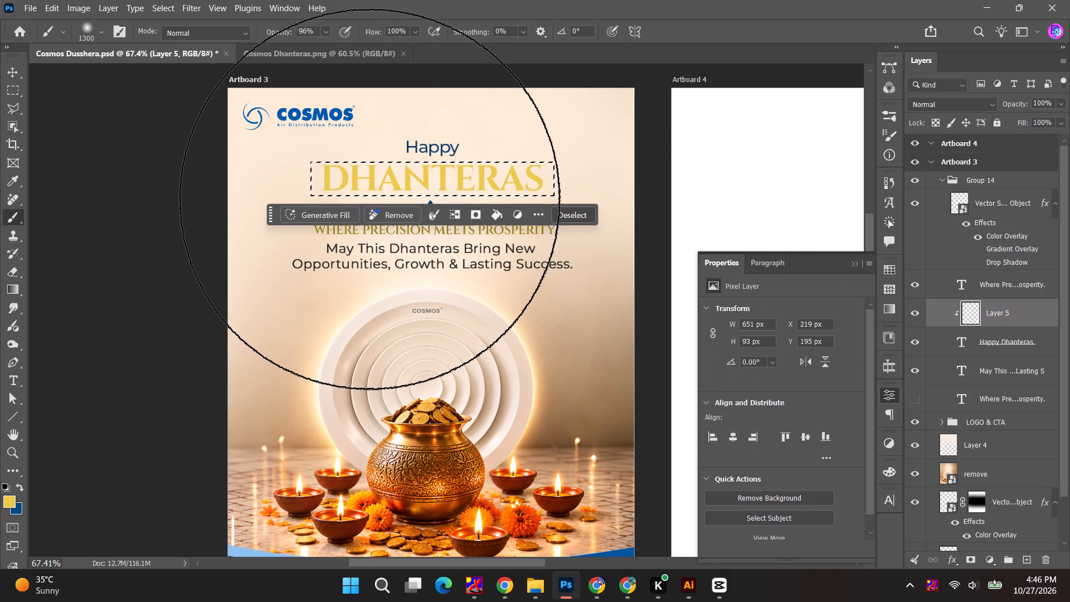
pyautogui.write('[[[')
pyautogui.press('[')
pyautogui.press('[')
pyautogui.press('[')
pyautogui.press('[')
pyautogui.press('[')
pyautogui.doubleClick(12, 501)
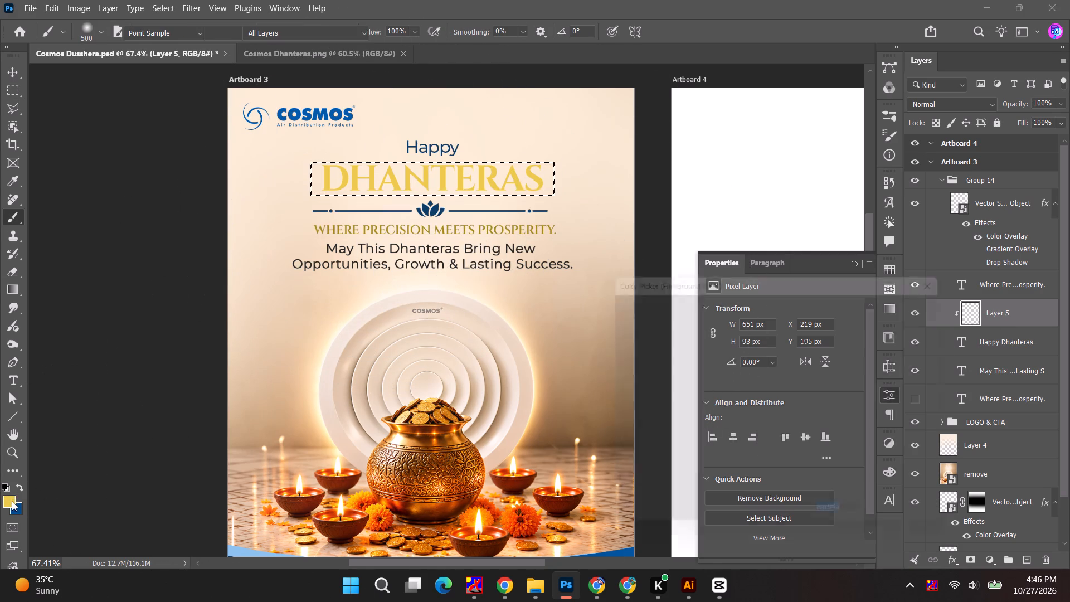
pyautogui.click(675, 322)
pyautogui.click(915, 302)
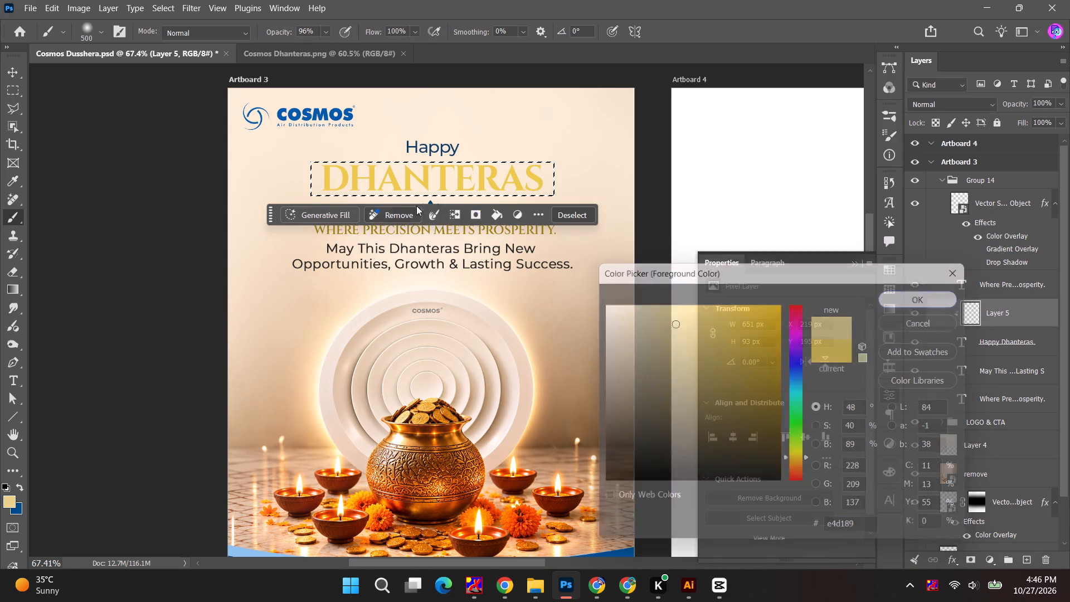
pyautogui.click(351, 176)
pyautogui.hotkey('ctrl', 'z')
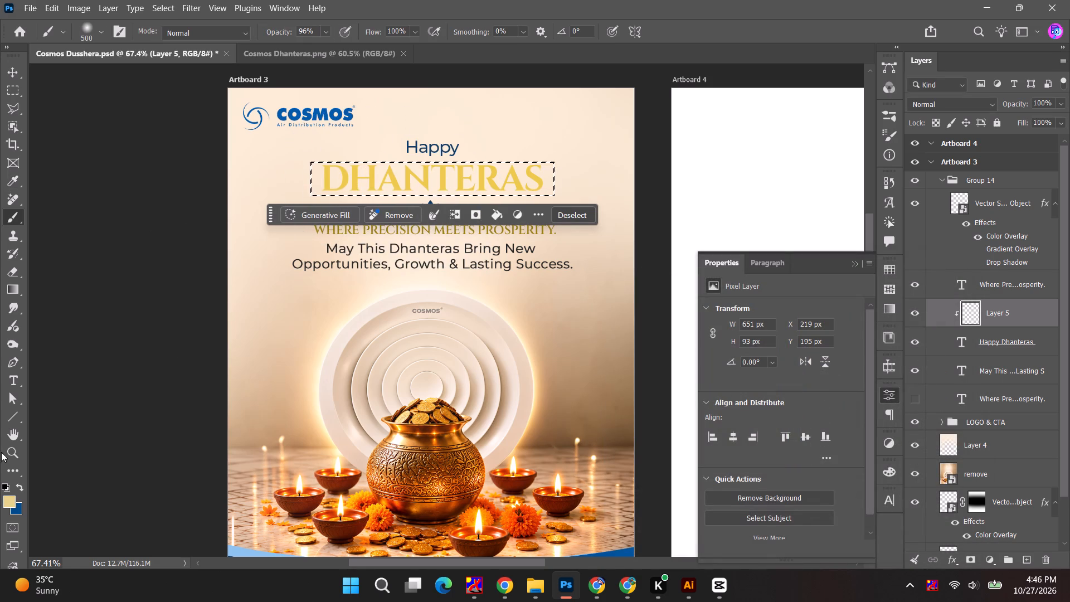
# Brush dark gold 715f18 diagonally across parts of DHANTERAS on Layer 5 with a 200 px brush for a metallic shade.
pyautogui.doubleClick(4, 501)
pyautogui.click(743, 402)
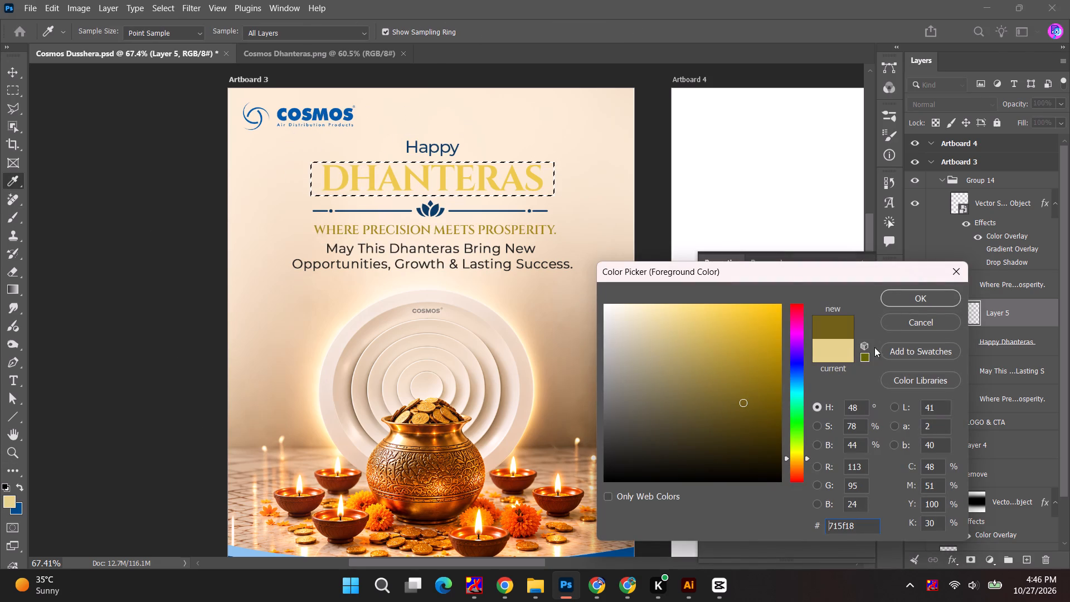
pyautogui.click(922, 300)
pyautogui.press('[')
pyautogui.press('[')
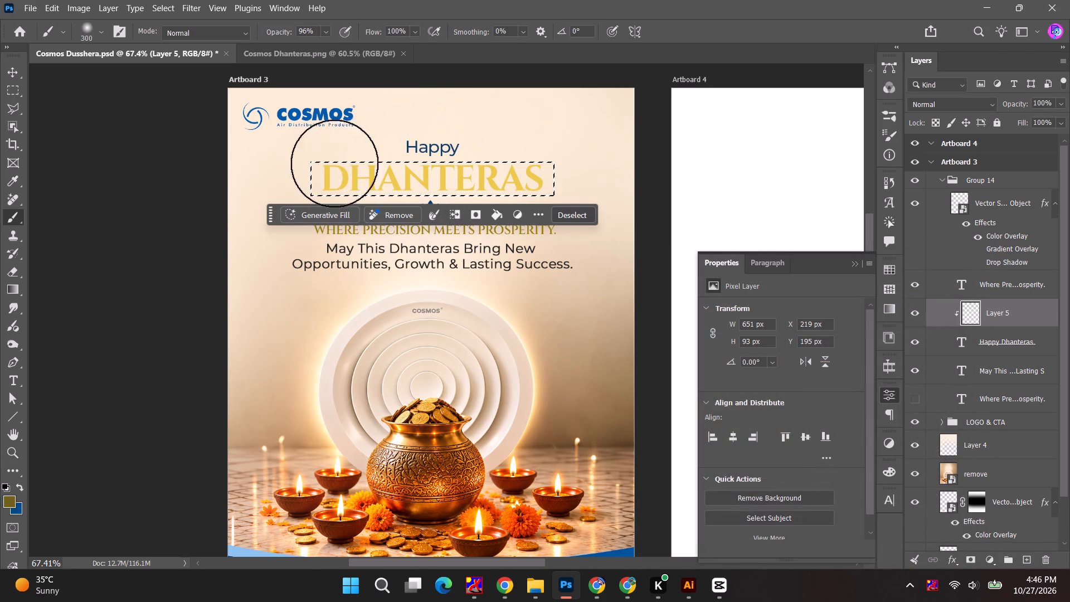
pyautogui.press('[')
pyautogui.press('[')
pyautogui.moveTo(328, 157); pyautogui.dragTo(218, 225)
pyautogui.hotkey('ctrl', 'z')
pyautogui.moveTo(616, 148); pyautogui.dragTo(471, 262)
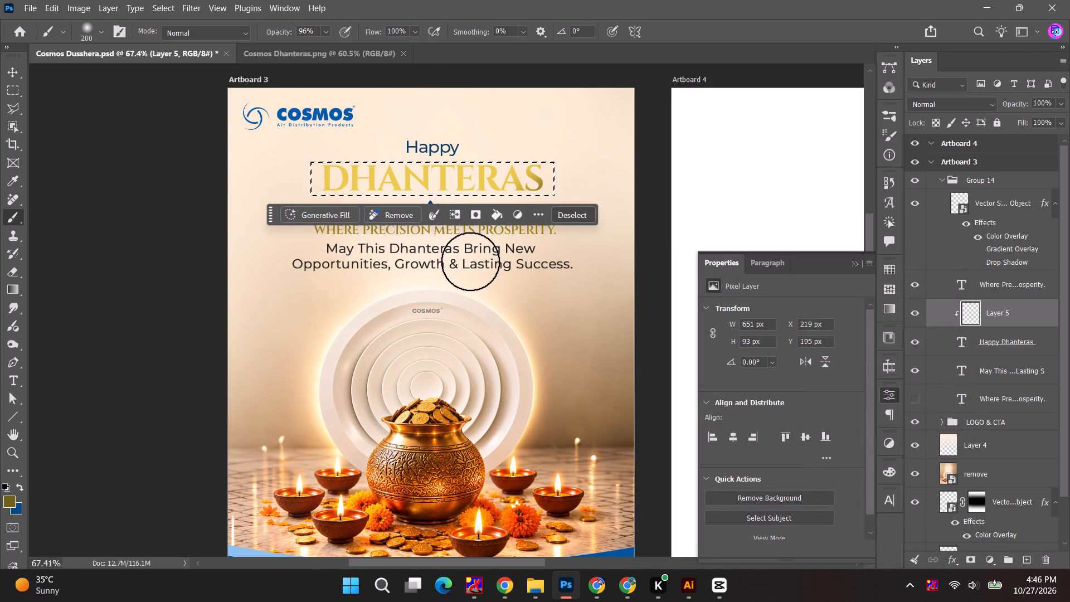
pyautogui.moveTo(432, 120); pyautogui.dragTo(144, 377)
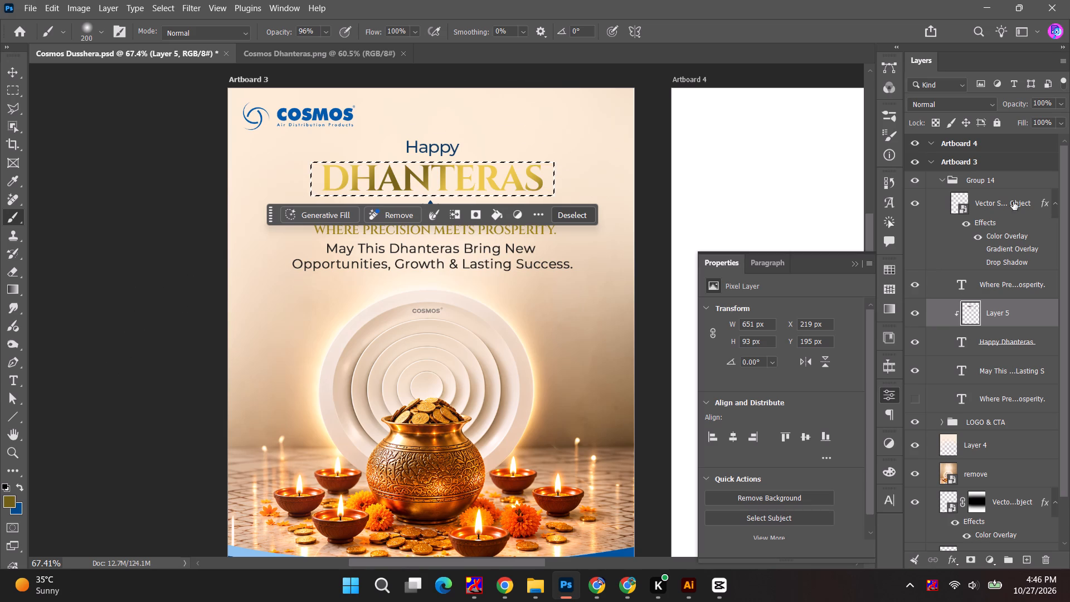
# Lower the opacity of Layer 5 to 34% and clear the selection around DHANTERAS.
pyautogui.click(1059, 101)
pyautogui.click(1030, 122)
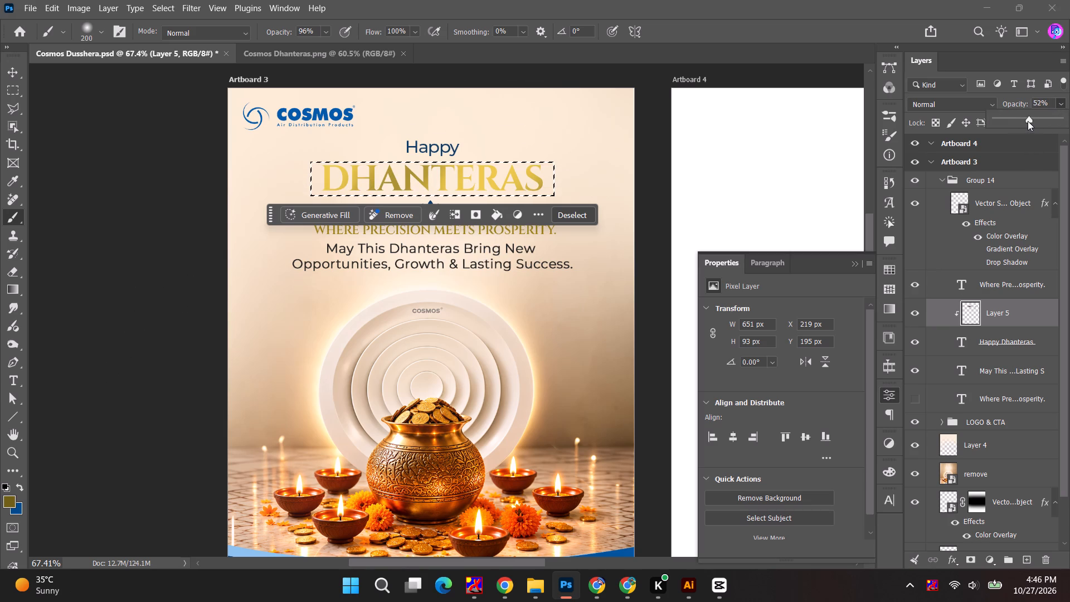
pyautogui.click(1028, 121)
pyautogui.click(1020, 120)
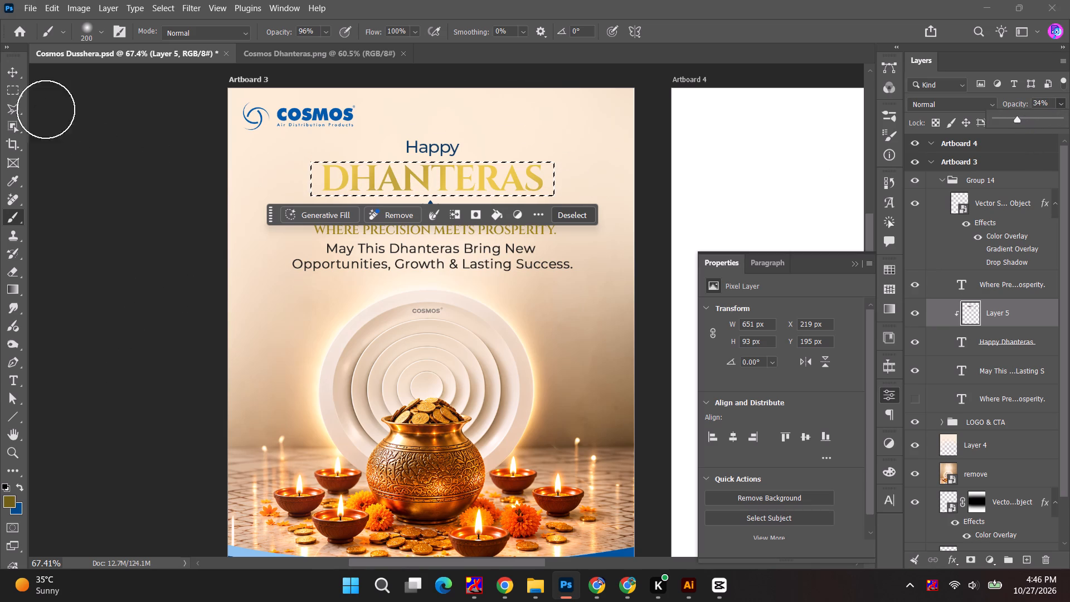
pyautogui.click(18, 69)
pyautogui.click(999, 347)
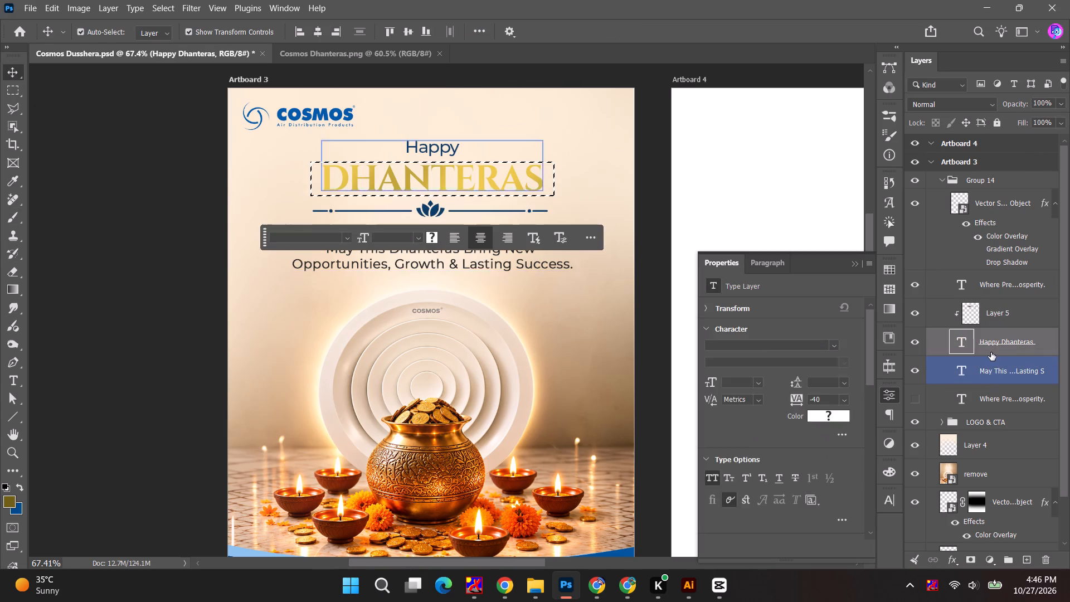
pyautogui.hotkey('ctrl', 'd')
pyautogui.click(128, 231)
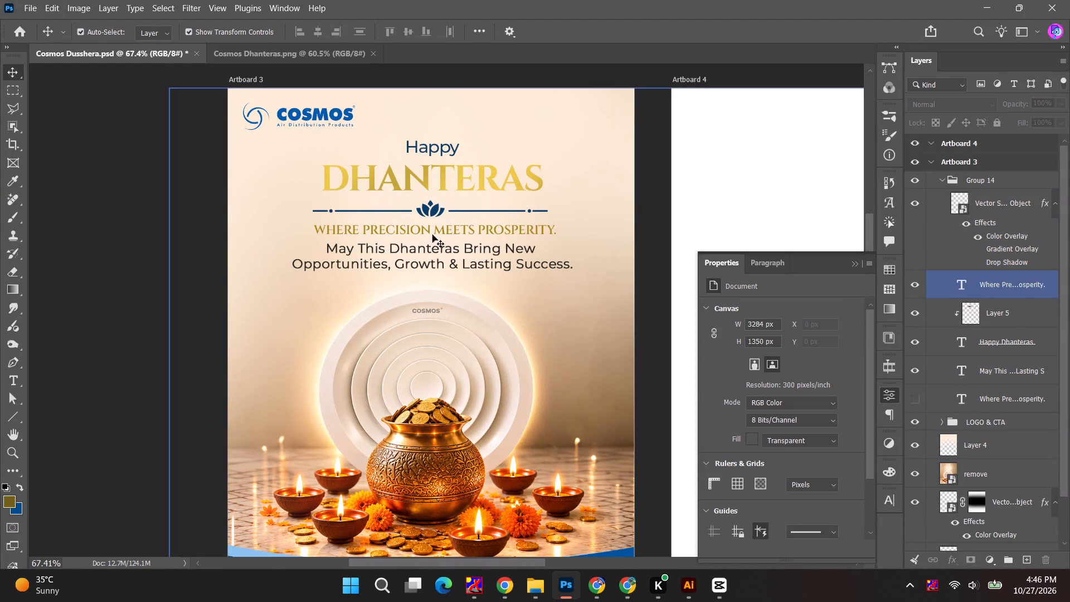
# Examine the shaded heading together with the rest of the Dhanteras post down to the footer.
pyautogui.click(432, 265)
pyautogui.click(113, 274)
pyautogui.keyDown('alt'); pyautogui.scroll(-6, 113, 274); pyautogui.keyUp('alt')
pyautogui.press('space')
pyautogui.press('space')
pyautogui.press('space')
pyautogui.press('space')
pyautogui.press('space')
pyautogui.moveTo(99, 326); pyautogui.dragTo(87, 317)
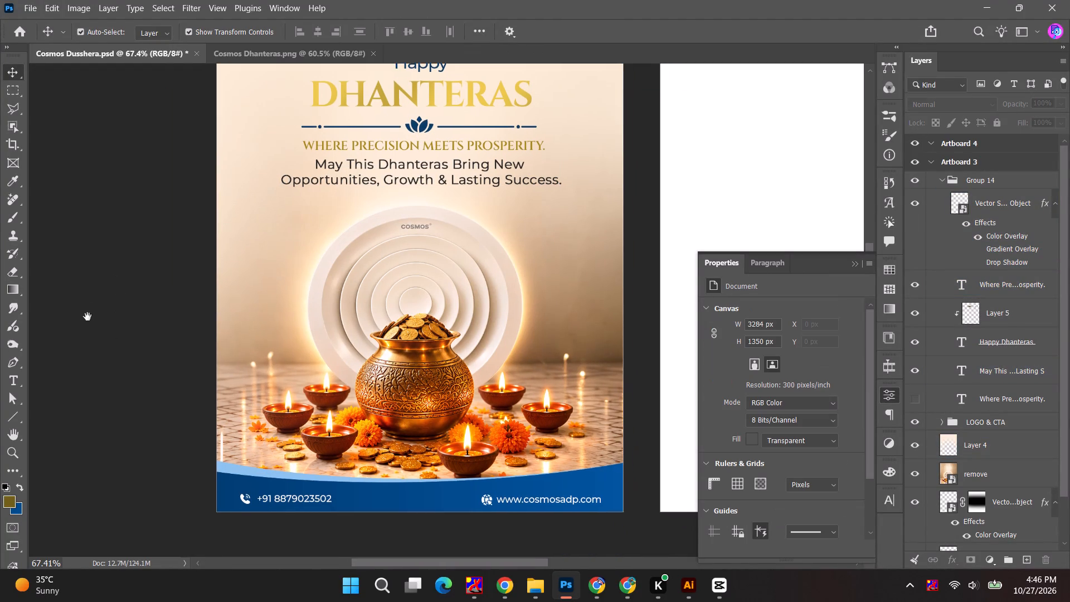
pyautogui.moveTo(87, 317); pyautogui.dragTo(87, 341)
# Test Layer 3 above the remove layer, and delete Layer 3.
pyautogui.scroll(-4, 834, 508)
pyautogui.scroll(-6, 1043, 514)
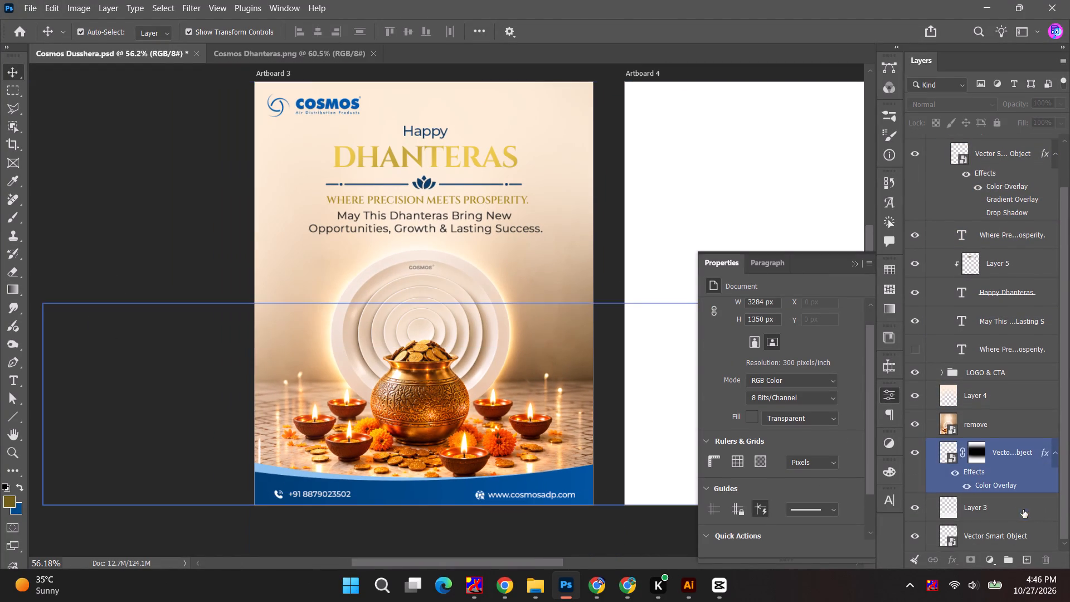
pyautogui.click(1003, 530)
pyautogui.click(1002, 511)
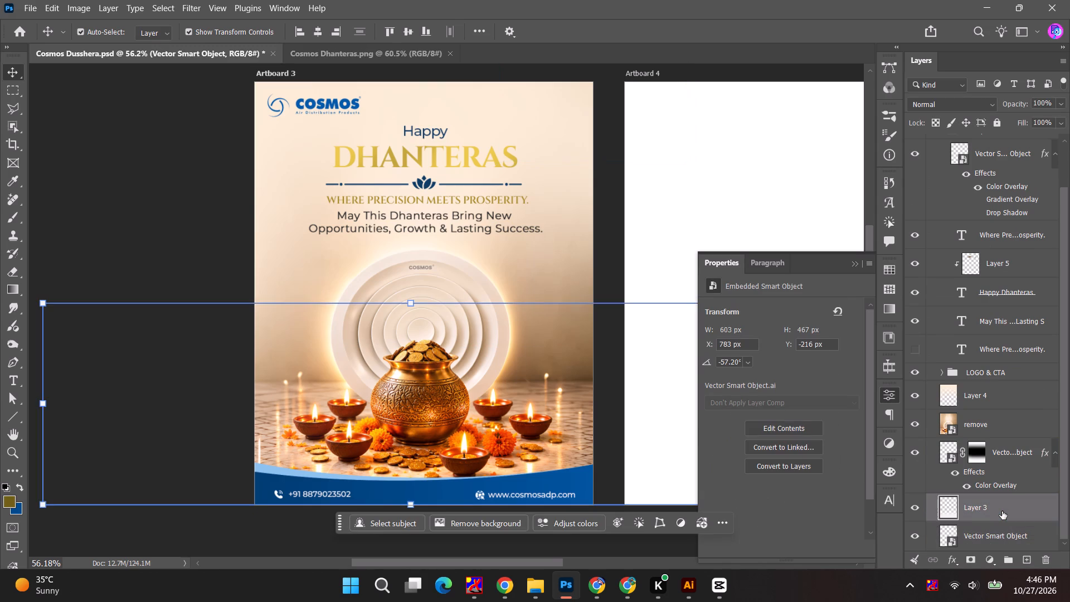
pyautogui.moveTo(1002, 510); pyautogui.dragTo(1002, 410)
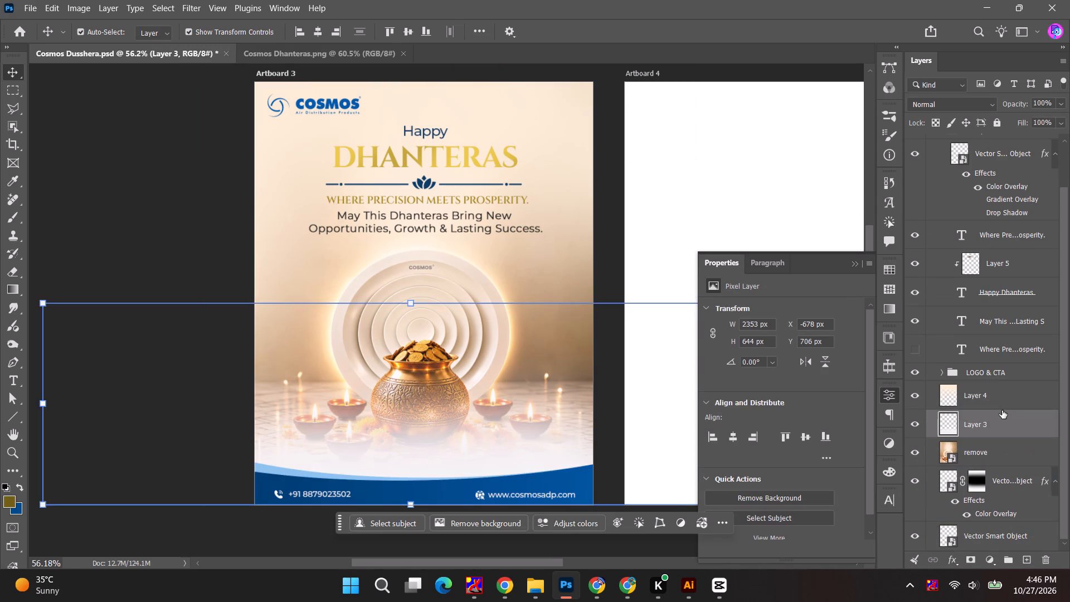
pyautogui.keyDown('alt'); pyautogui.scroll(7, 349, 457); pyautogui.keyUp('alt')
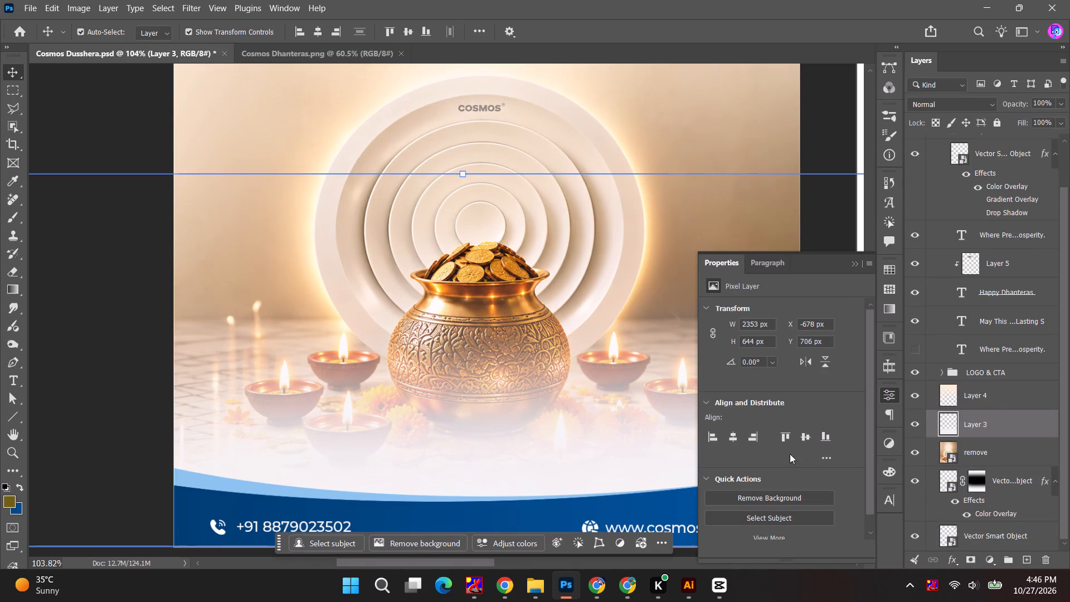
pyautogui.press('BackSpace')
# Rotate the masked vector pattern 180°, move it to the top of Artboard 3, and stack it above the remove layer.
pyautogui.click(1013, 489)
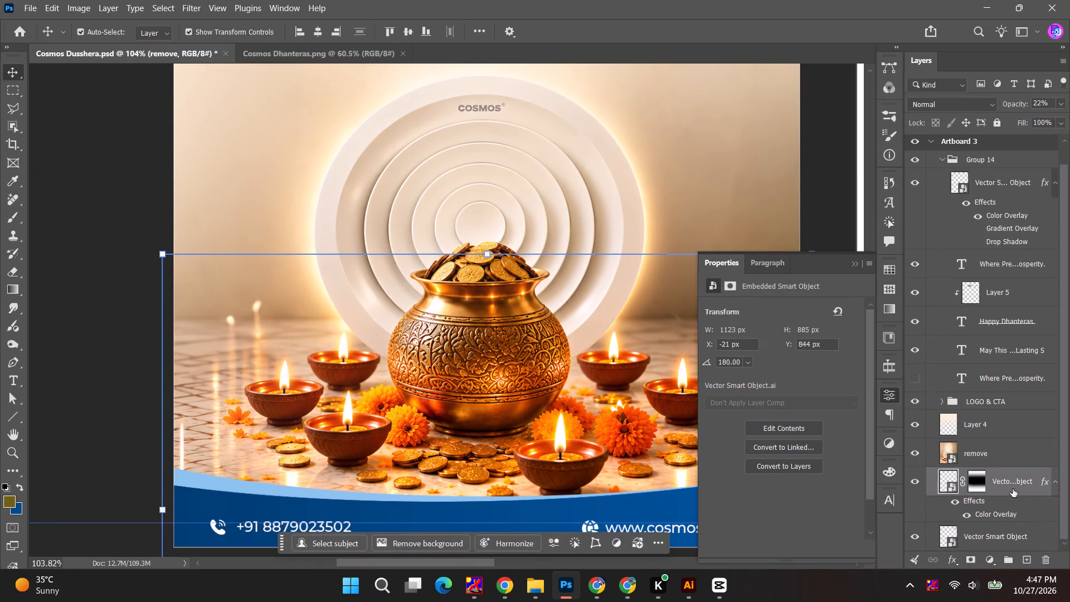
pyautogui.keyDown('alt'); pyautogui.scroll(-6, 431, 435); pyautogui.keyUp('alt')
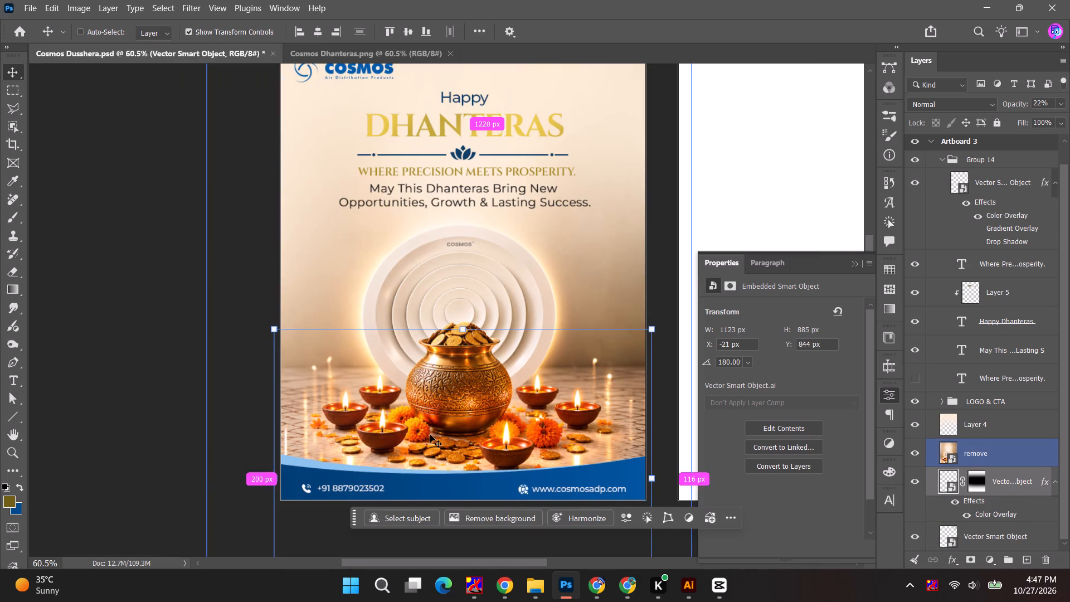
pyautogui.hotkey('ctrl', 't')
pyautogui.moveTo(666, 321); pyautogui.dragTo(267, 501)
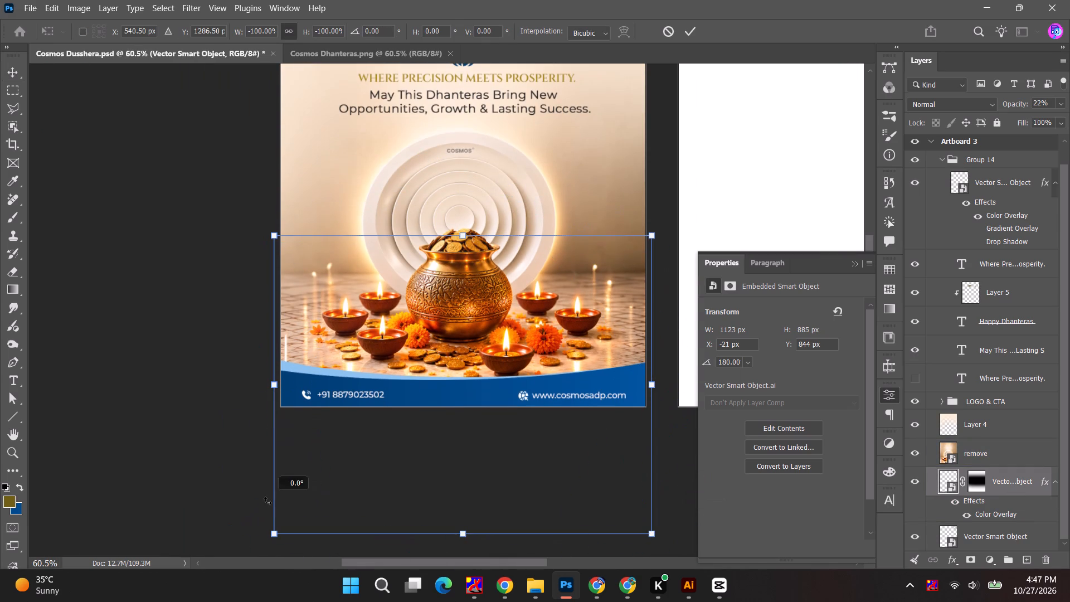
pyautogui.moveTo(267, 501); pyautogui.dragTo(273, 521)
pyautogui.moveTo(514, 420); pyautogui.dragTo(510, 131)
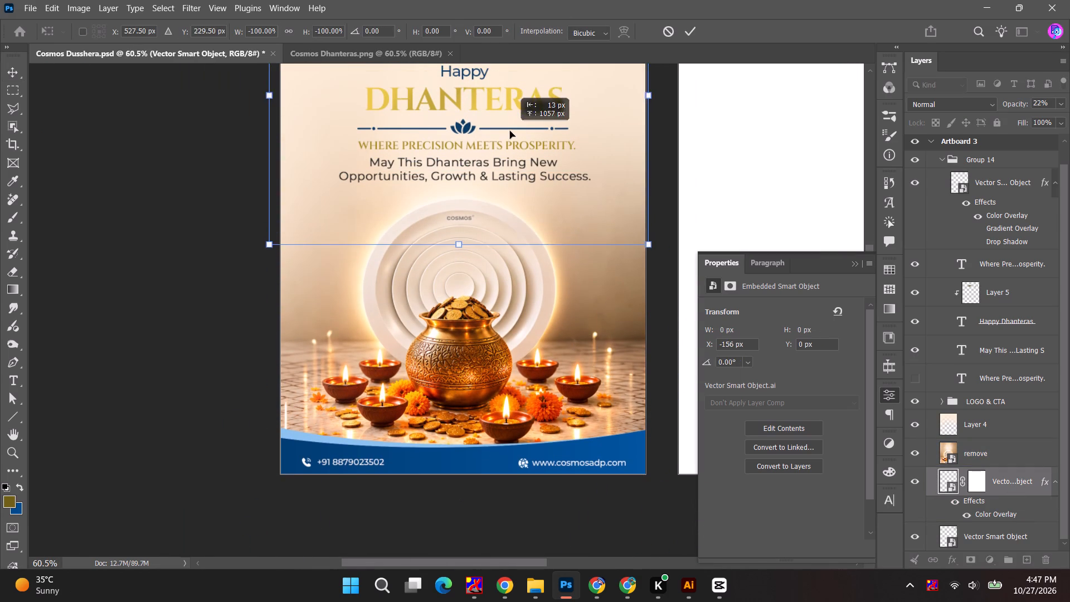
pyautogui.moveTo(510, 131); pyautogui.dragTo(515, 103)
pyautogui.press('space')
pyautogui.press('space')
pyautogui.press('space')
pyautogui.moveTo(513, 121); pyautogui.dragTo(525, 273)
pyautogui.moveTo(1030, 493); pyautogui.dragTo(1021, 440)
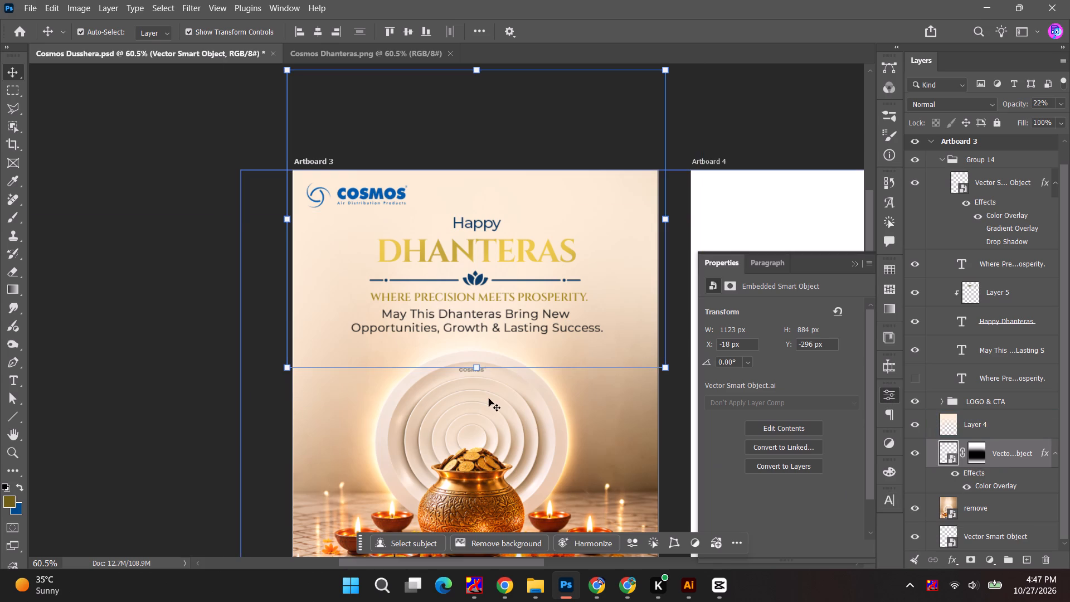
# Shift the vector pattern down behind the heading text and raise its opacity to 100%.
pyautogui.hotkey('ctrl', 't')
pyautogui.moveTo(514, 202); pyautogui.dragTo(511, 251)
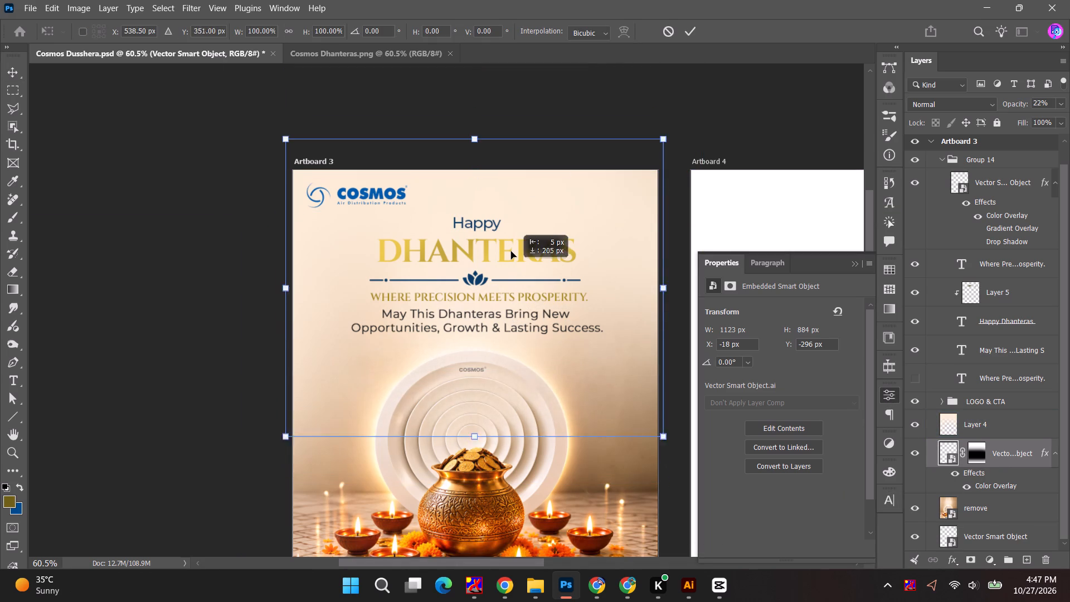
pyautogui.moveTo(511, 251); pyautogui.dragTo(511, 249)
pyautogui.moveTo(1012, 105); pyautogui.dragTo(1069, 105)
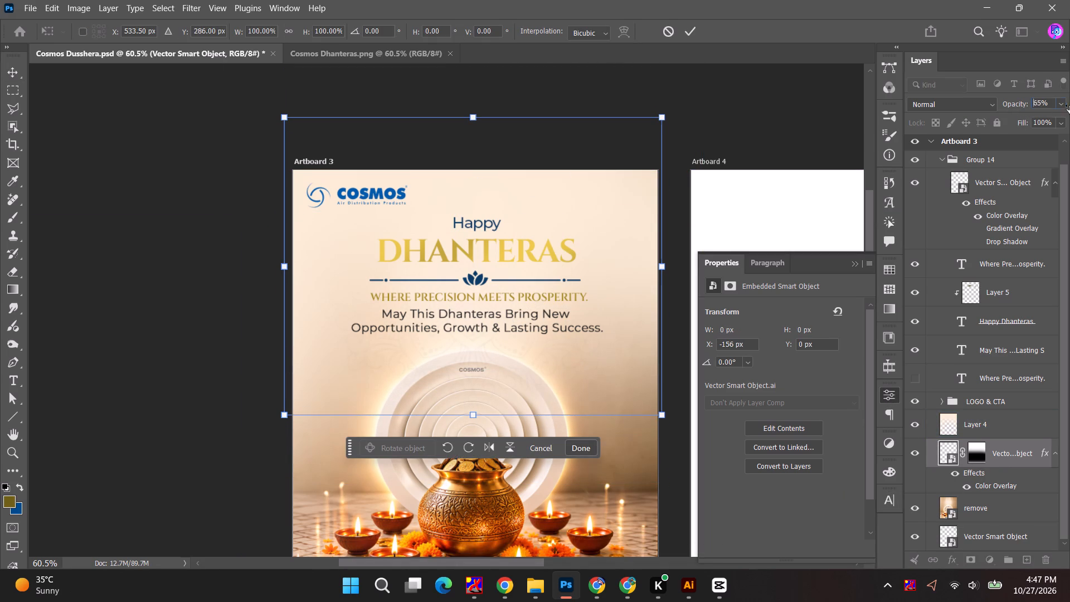
pyautogui.moveTo(1069, 105); pyautogui.dragTo(1069, 101)
# Move the mandala pattern up to X -28 px, Y -445 px, and stack its layer above Layer 4.
pyautogui.hotkey('ctrl', 't')
pyautogui.moveTo(558, 363); pyautogui.dragTo(554, 302)
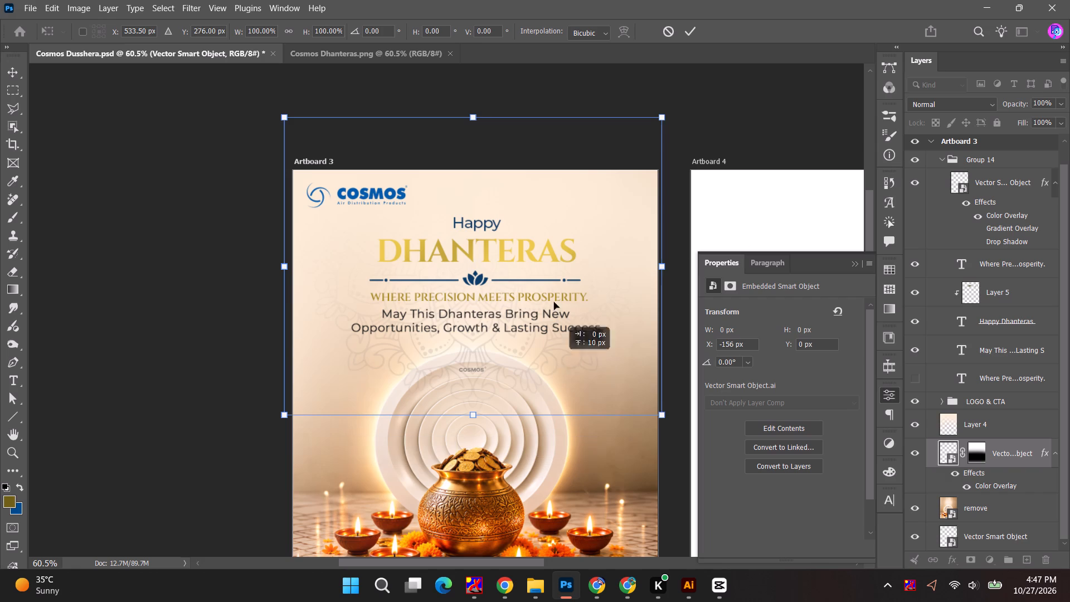
pyautogui.moveTo(554, 302); pyautogui.dragTo(560, 266)
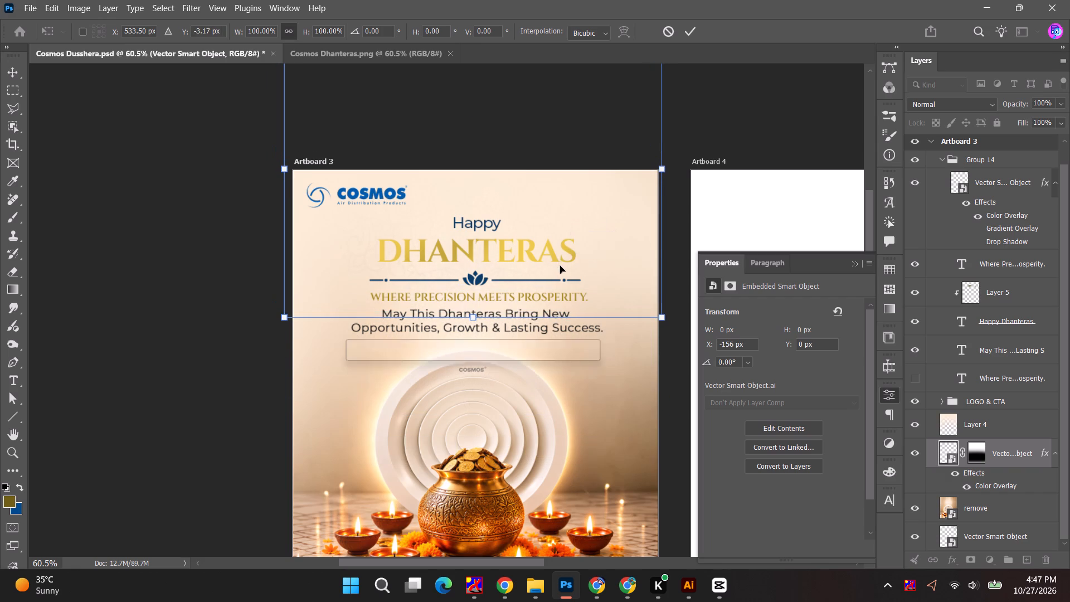
pyautogui.moveTo(999, 458); pyautogui.dragTo(1000, 409)
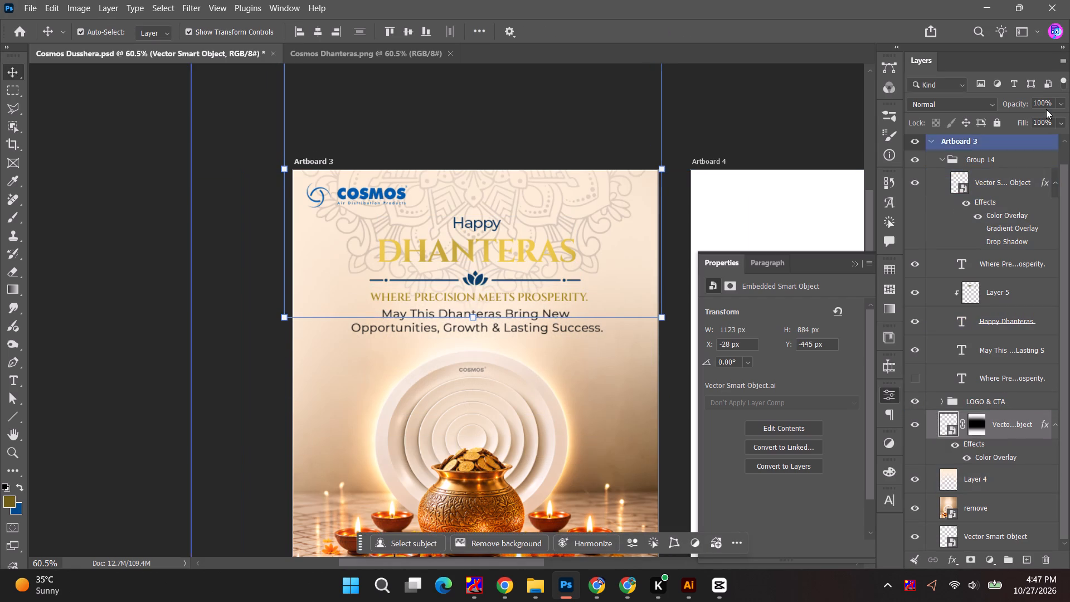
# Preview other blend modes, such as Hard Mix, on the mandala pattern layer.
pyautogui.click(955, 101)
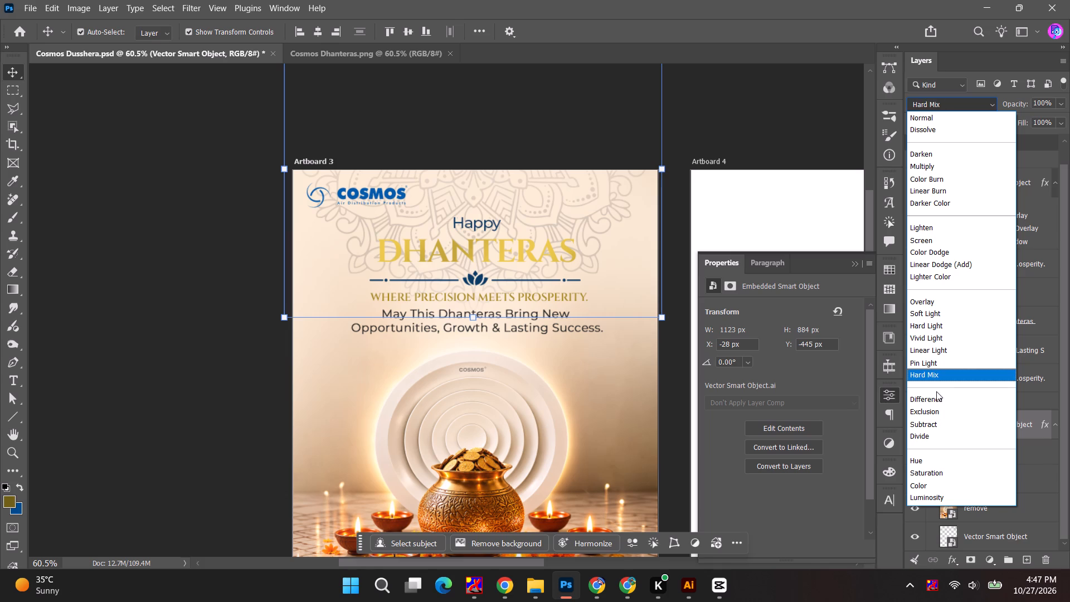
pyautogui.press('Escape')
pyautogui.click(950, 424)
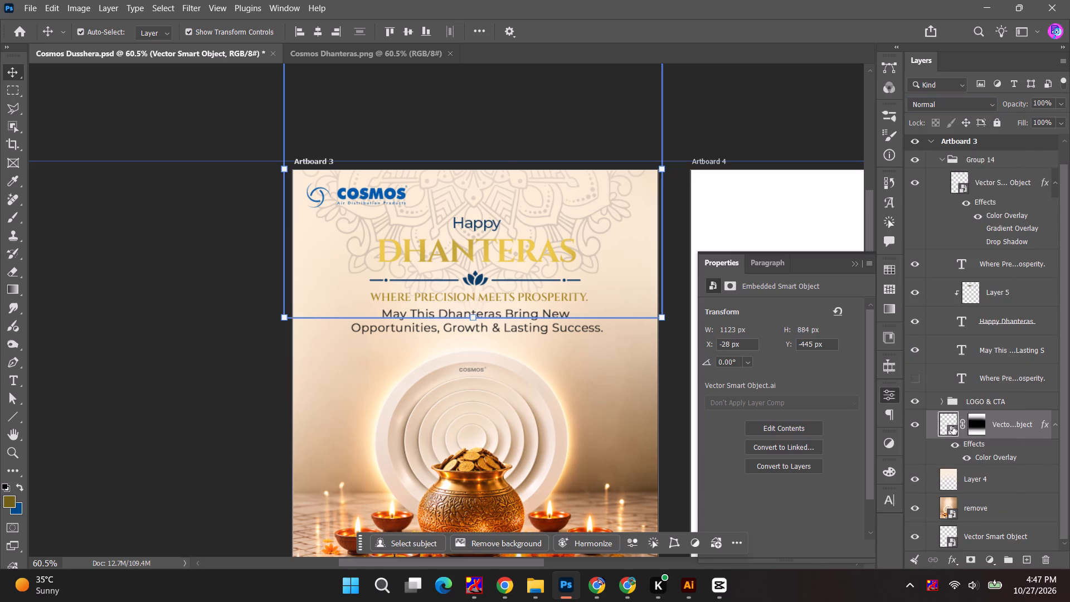
# Change the mandala pattern's Color Overlay to the beige edd6b8, sampled from the Artboard 3 background.
pyautogui.click(953, 444)
pyautogui.click(953, 444)
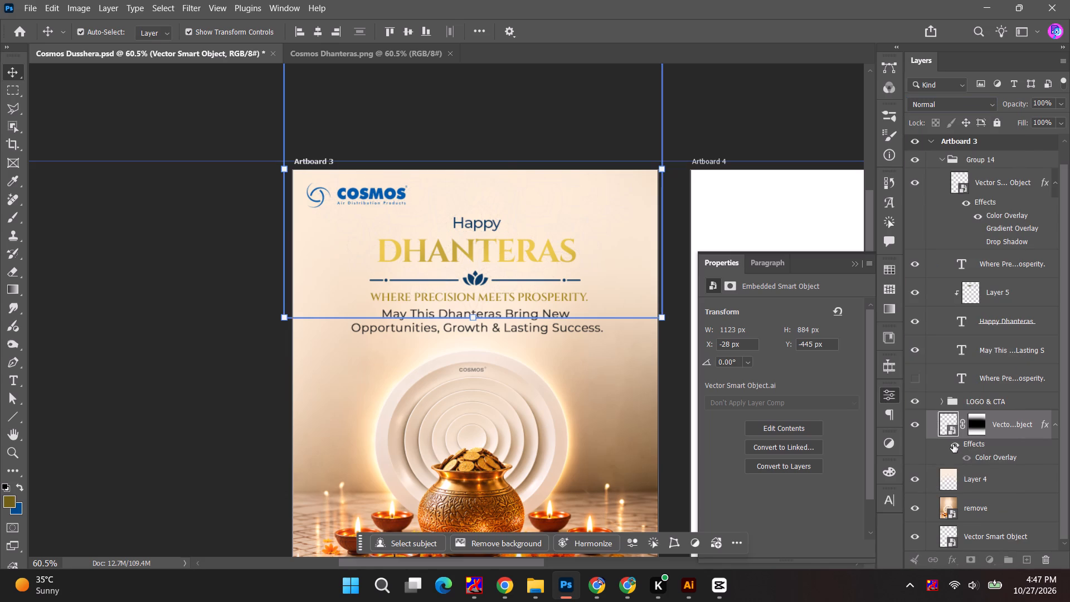
pyautogui.doubleClick(994, 460)
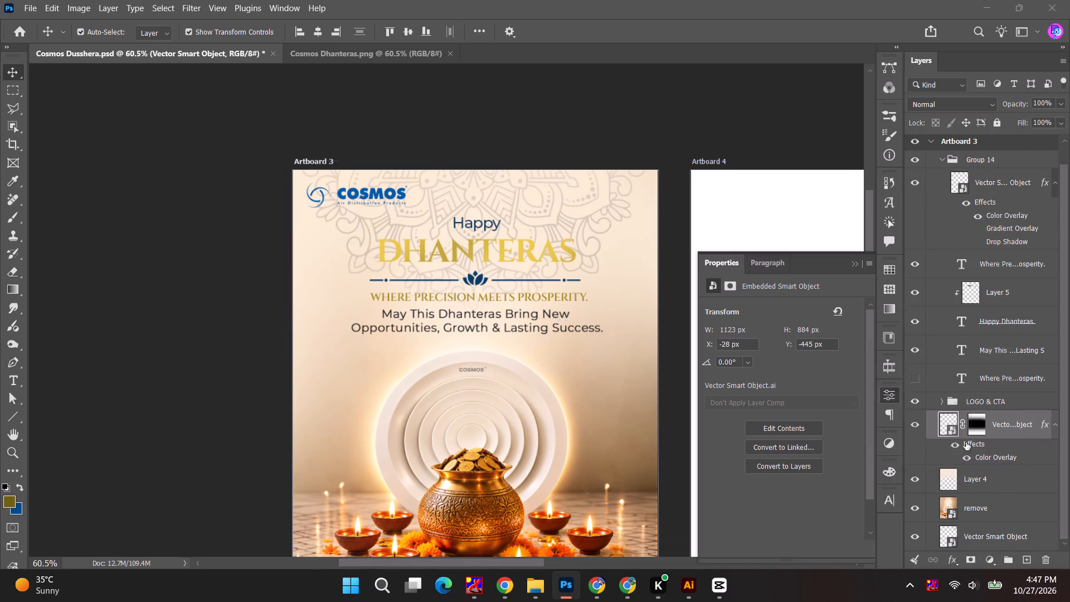
pyautogui.click(862, 215)
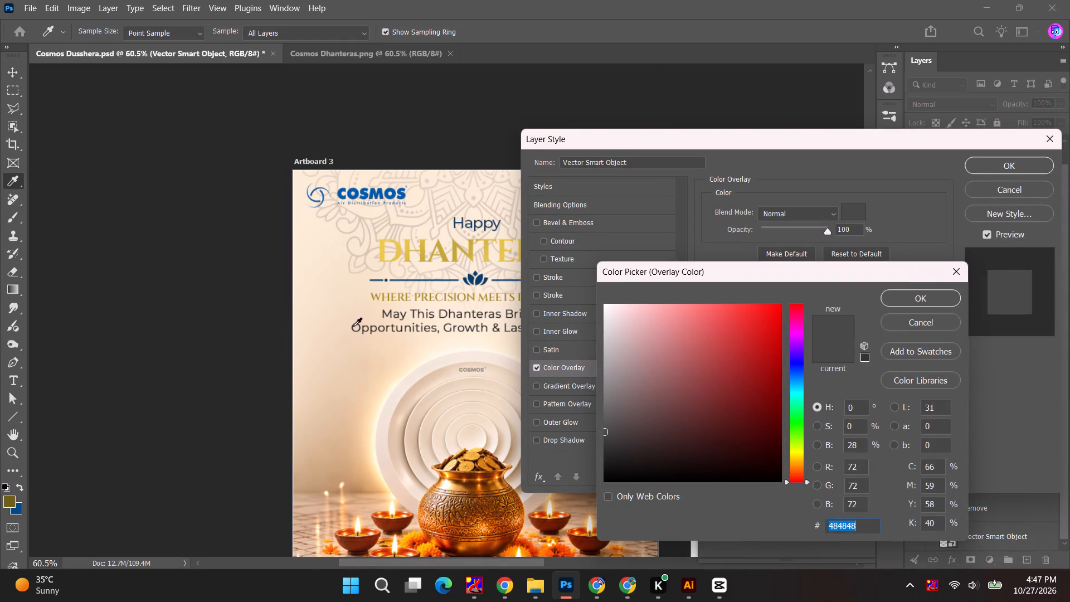
pyautogui.click(336, 354)
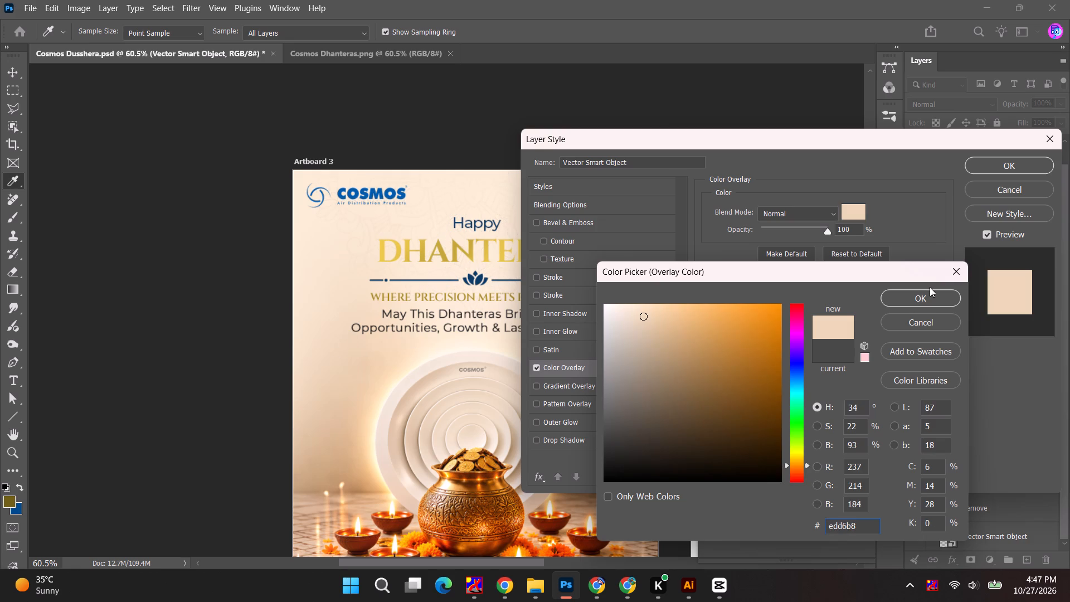
pyautogui.click(925, 297)
pyautogui.click(1042, 165)
pyautogui.click(608, 99)
# Recolour the tagline "Where Precision Meets Prosperity." to gold cfb242, starting from a shade sampled from the DHANTERAS heading.
pyautogui.keyDown('alt'); pyautogui.scroll(6, 540, 178); pyautogui.keyUp('alt')
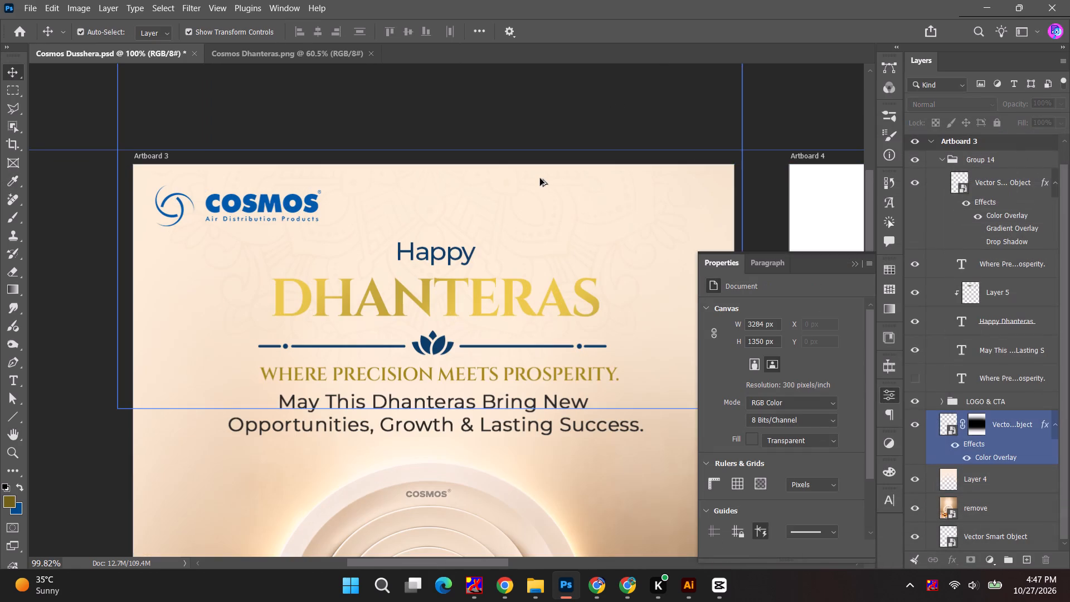
pyautogui.press('space')
pyautogui.press('space')
pyautogui.press('space')
pyautogui.press('space')
pyautogui.press('space')
pyautogui.press('space')
pyautogui.press('space')
pyautogui.press('space')
pyautogui.moveTo(530, 250); pyautogui.dragTo(526, 181)
pyautogui.keyDown('alt'); pyautogui.scroll(-4, 473, 216); pyautogui.keyUp('alt')
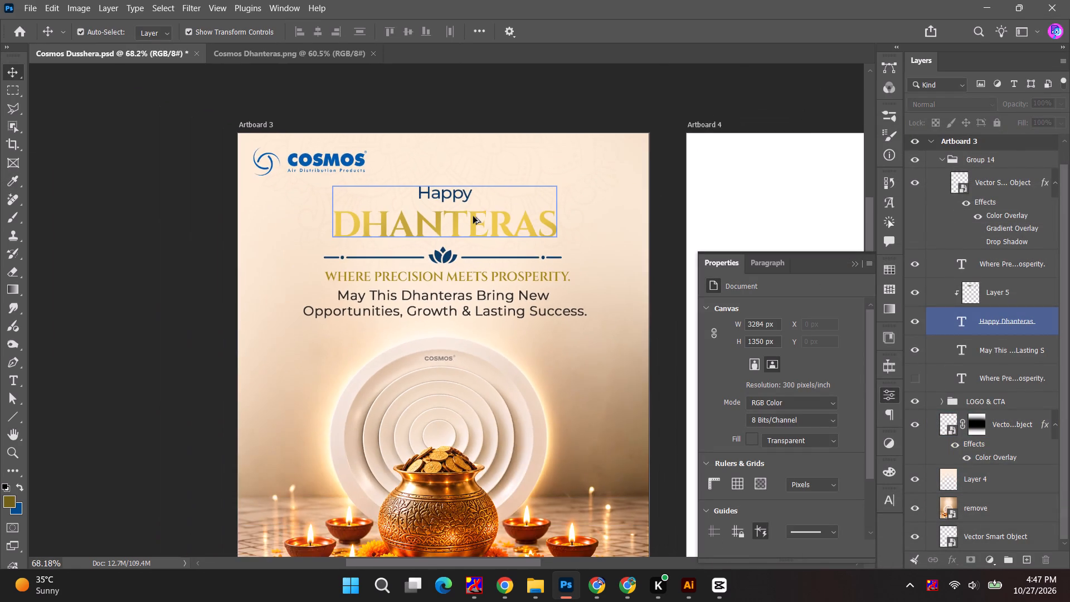
pyautogui.keyDown('alt'); pyautogui.scroll(-2, 473, 216); pyautogui.keyUp('alt')
pyautogui.click(133, 215)
pyautogui.click(451, 269)
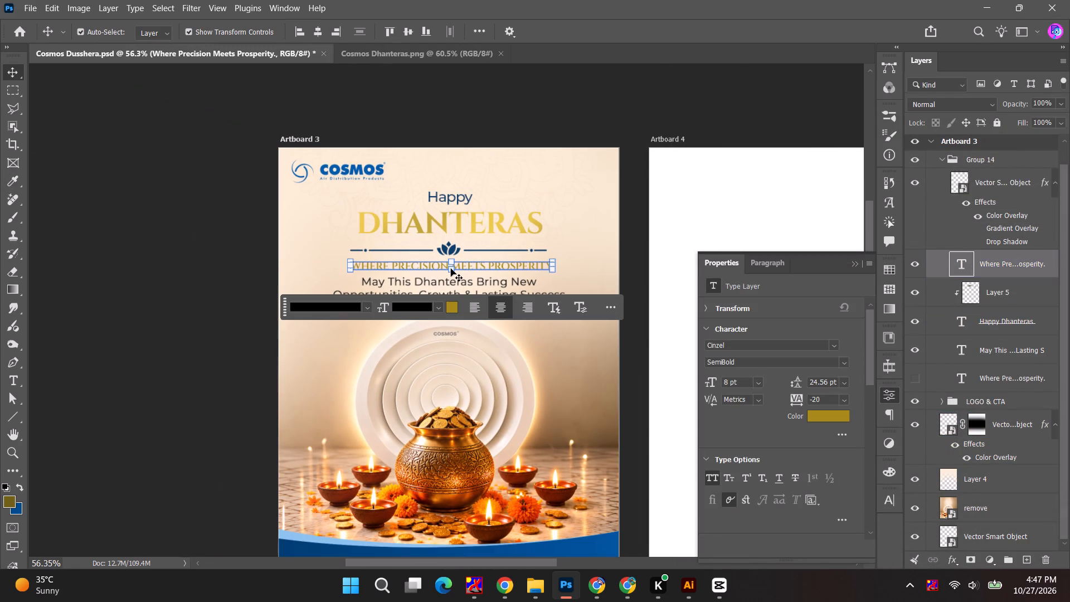
pyautogui.click(825, 417)
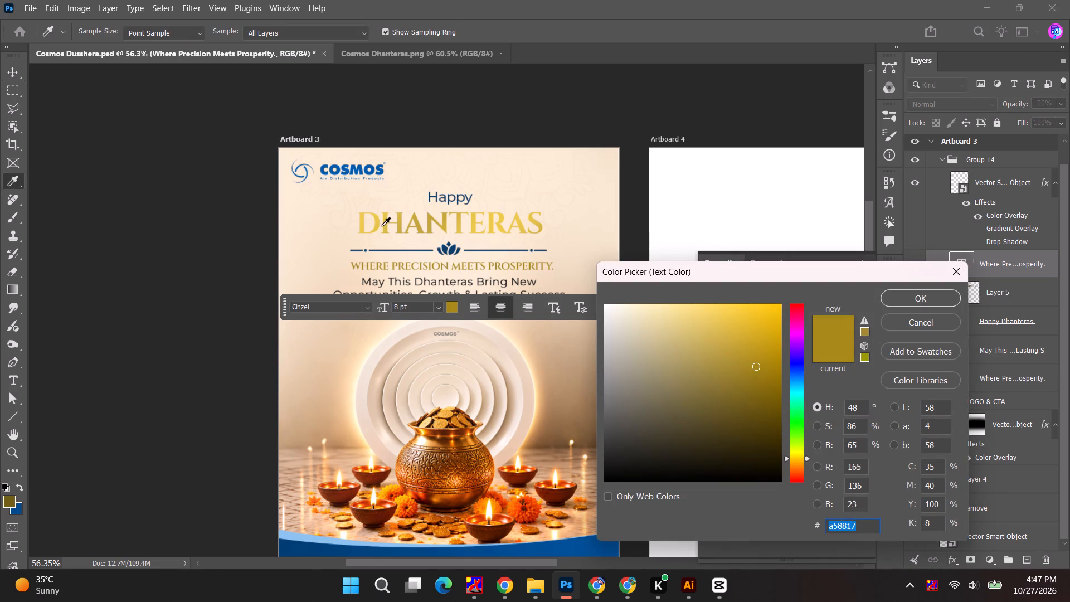
pyautogui.click(378, 227)
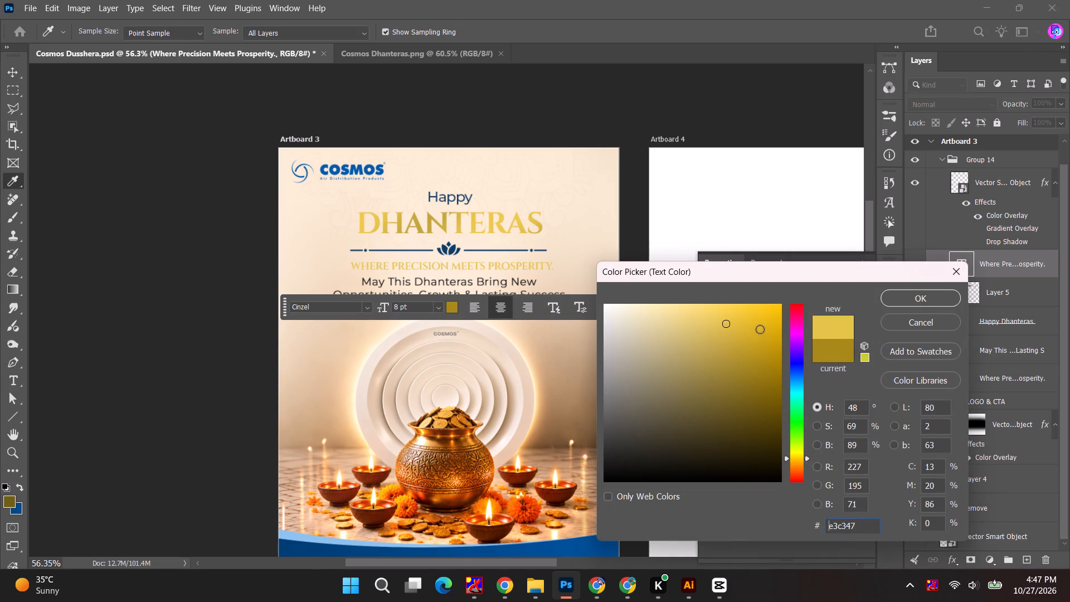
pyautogui.click(721, 329)
pyautogui.click(726, 337)
pyautogui.click(726, 337)
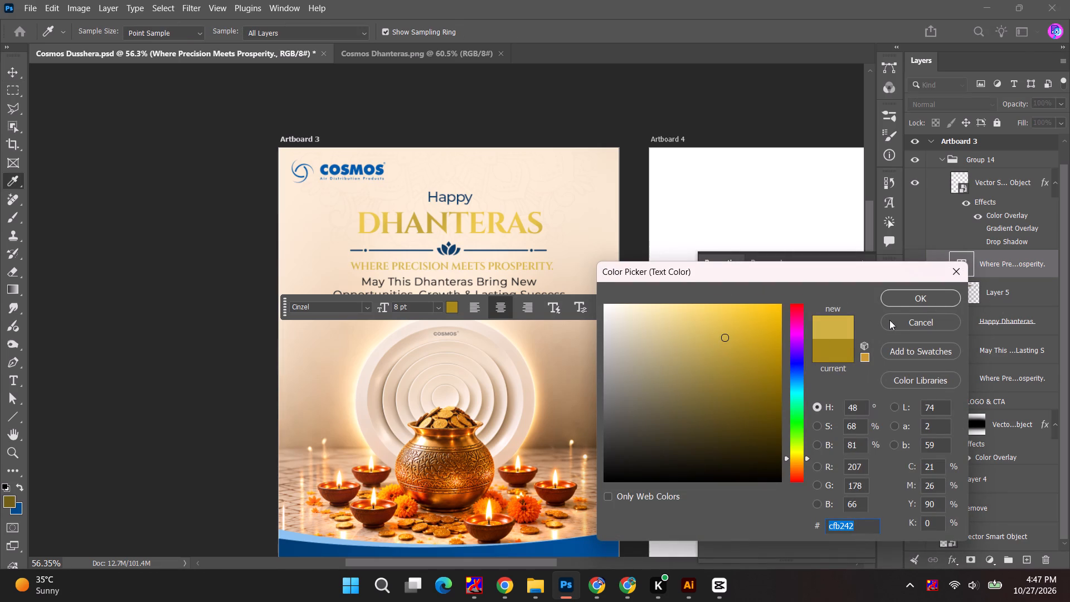
pyautogui.click(898, 300)
pyautogui.click(563, 115)
# Set the font size of the "May This Dhanteras Bring New Opportunities, Growth & Lasting Success." text to 7 pt.
pyautogui.keyDown('alt'); pyautogui.scroll(4, 475, 278); pyautogui.keyUp('alt')
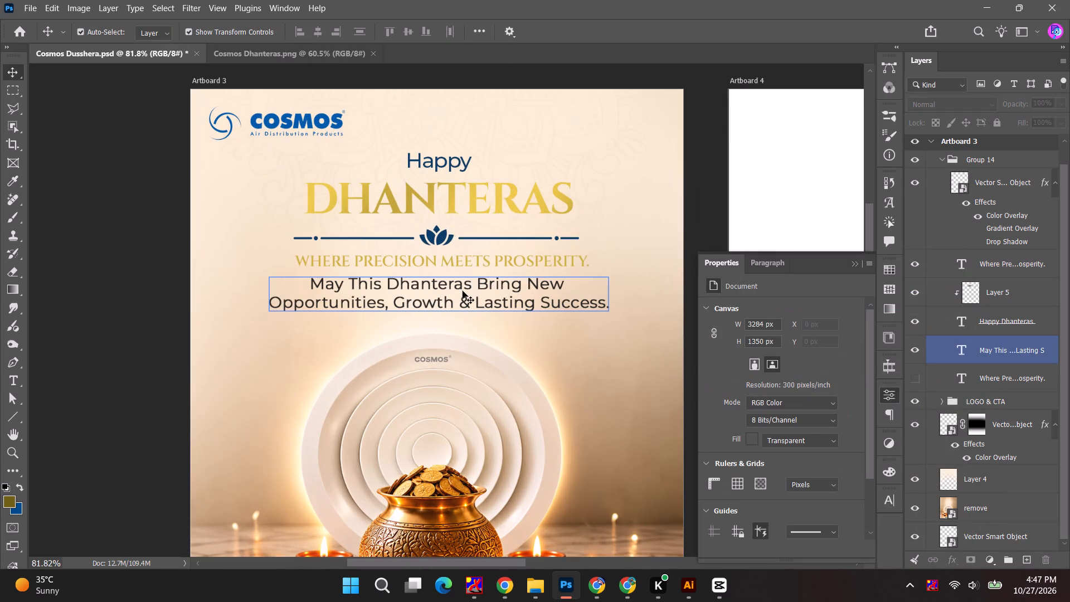
pyautogui.doubleClick(463, 291)
pyautogui.click(745, 412)
pyautogui.scroll(-1, 745, 412)
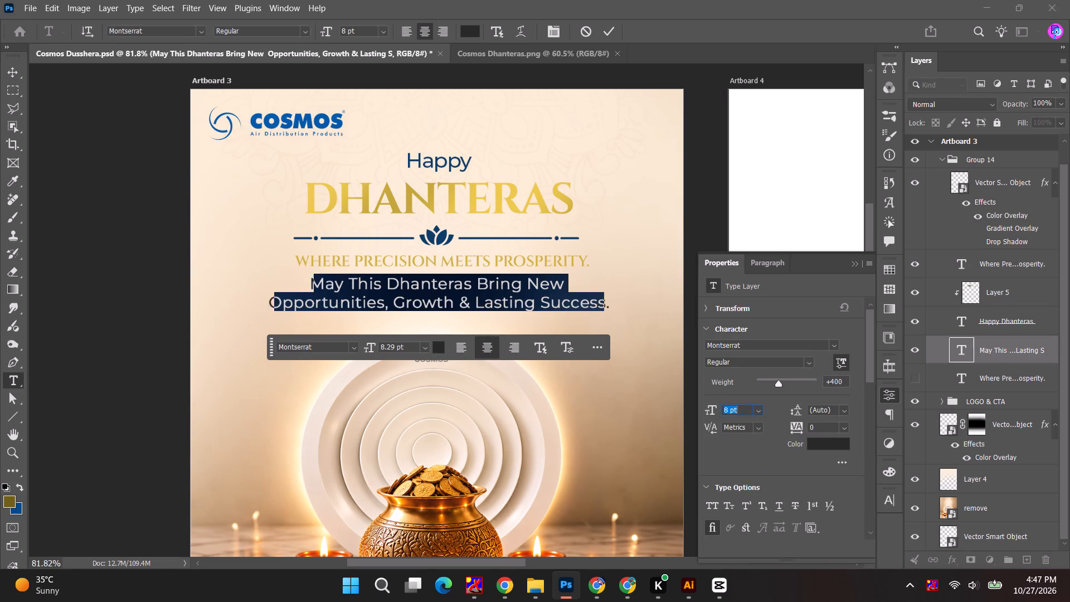
pyautogui.scroll(-1, 745, 412)
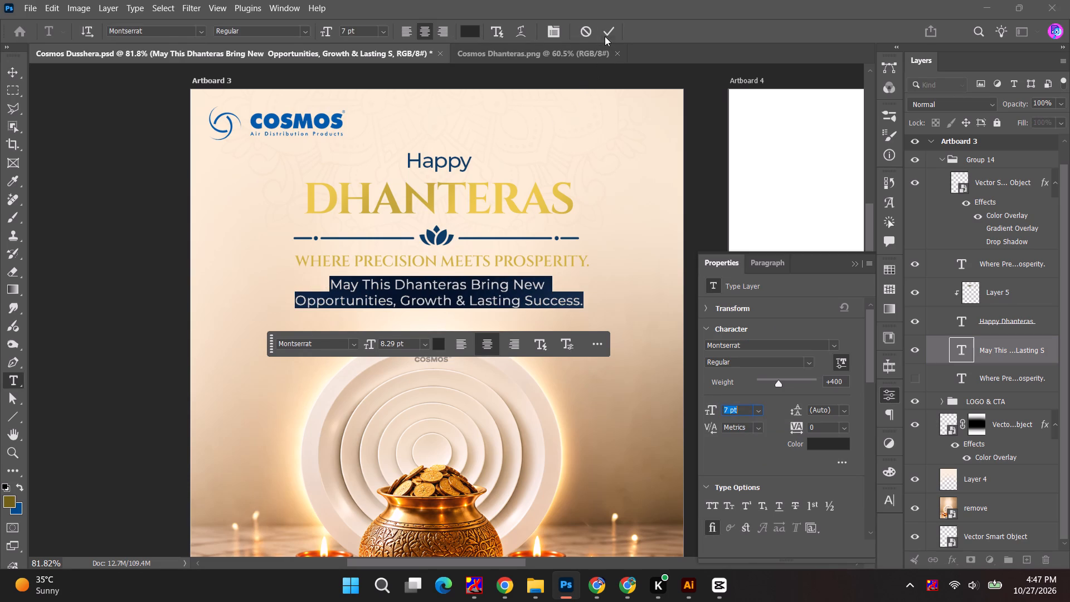
pyautogui.click(605, 36)
pyautogui.click(719, 93)
pyautogui.click(469, 299)
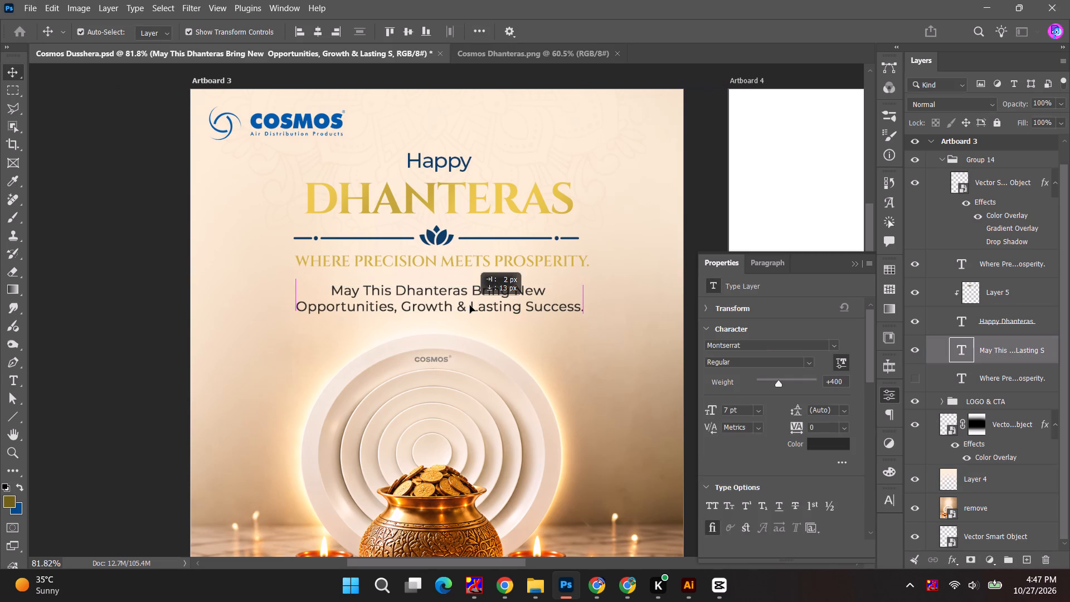
# Cut the word "Happy" out of the "Happy Dhanteras" heading text, leaving only "Dhanteras" in that layer.
pyautogui.doubleClick(438, 162)
pyautogui.moveTo(405, 163); pyautogui.dragTo(505, 166)
pyautogui.hotkey('ctrl', 'x')
pyautogui.press('Escape')
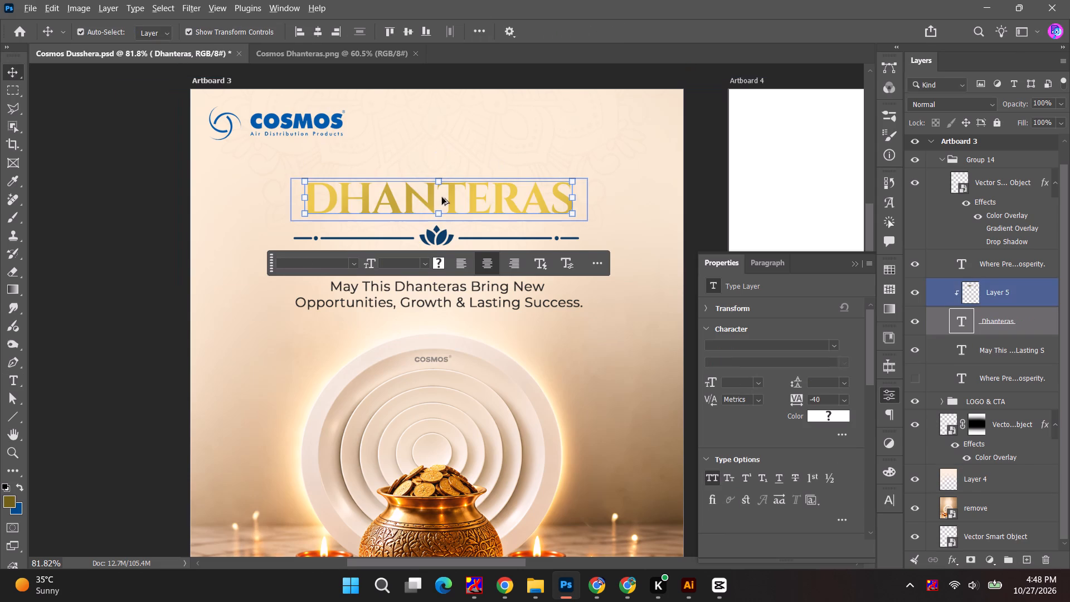
# Duplicate the "May This Dhanteras" message above the DHANTERAS heading and replace the copy's text with the cut word "Happy".
pyautogui.click(446, 297)
pyautogui.keyDown('alt'); pyautogui.moveTo(470, 303); pyautogui.dragTo(471, 178); pyautogui.keyUp('alt')
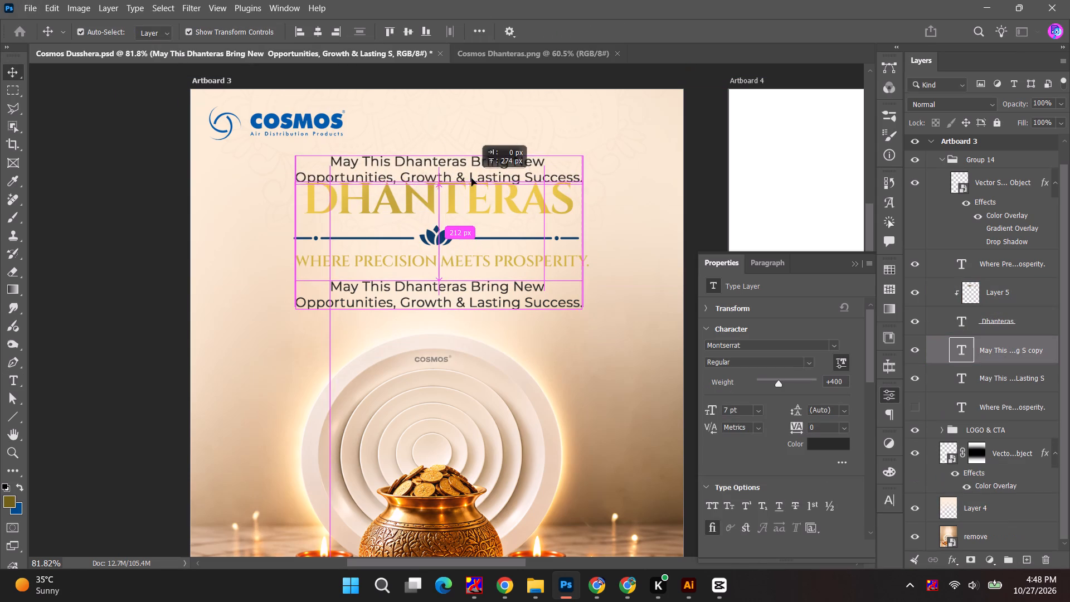
pyautogui.keyDown('alt'); pyautogui.moveTo(471, 178); pyautogui.dragTo(473, 182); pyautogui.keyUp('alt')
pyautogui.doubleClick(473, 183)
pyautogui.press('Escape')
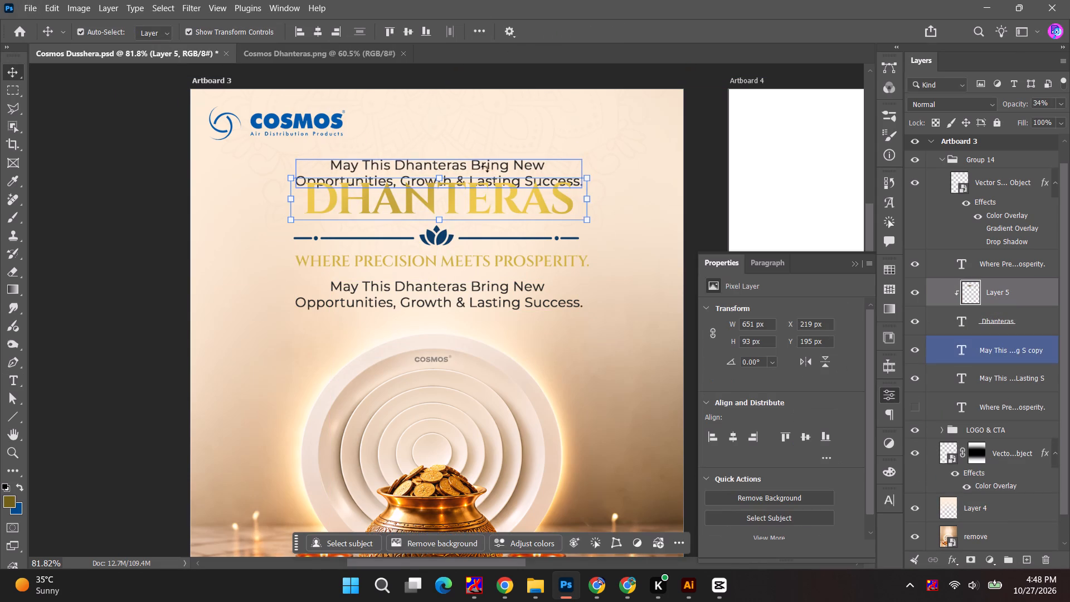
pyautogui.click(591, 84)
pyautogui.doubleClick(490, 165)
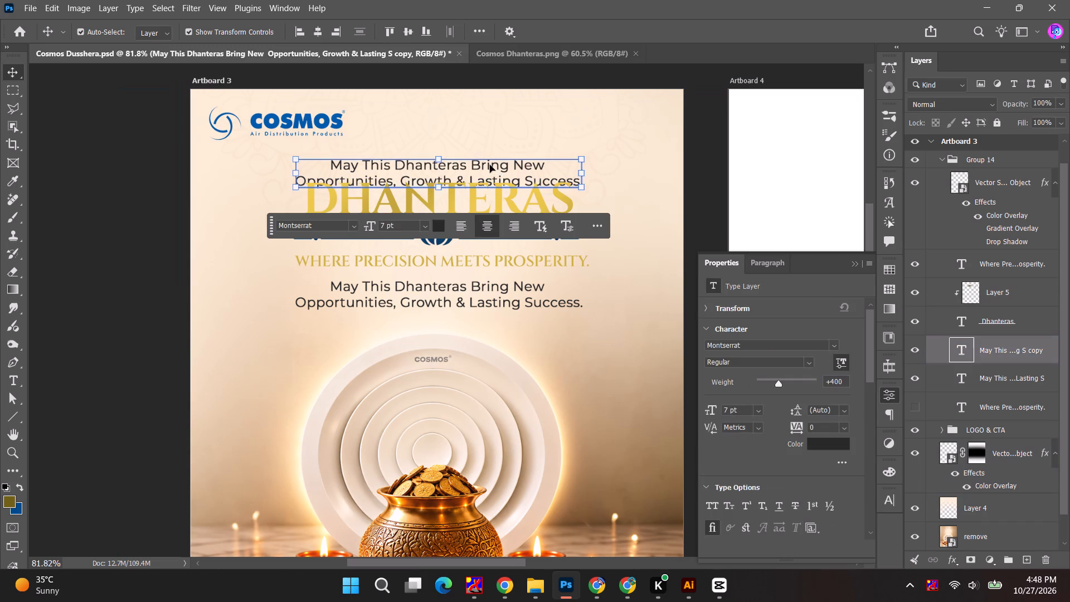
pyautogui.hotkey('ctrl', 'v')
pyautogui.press('Escape')
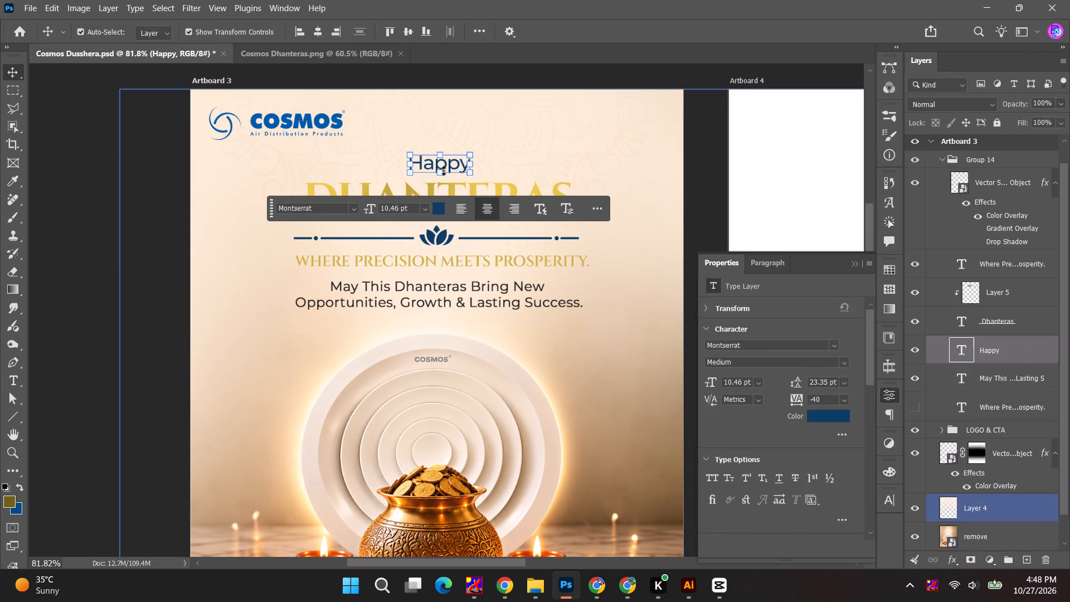
# Set the "Happy" text's size to 9 pt and shift it slightly down, closer to the DHANTERAS heading.
pyautogui.doubleClick(446, 169)
pyautogui.doubleClick(460, 166)
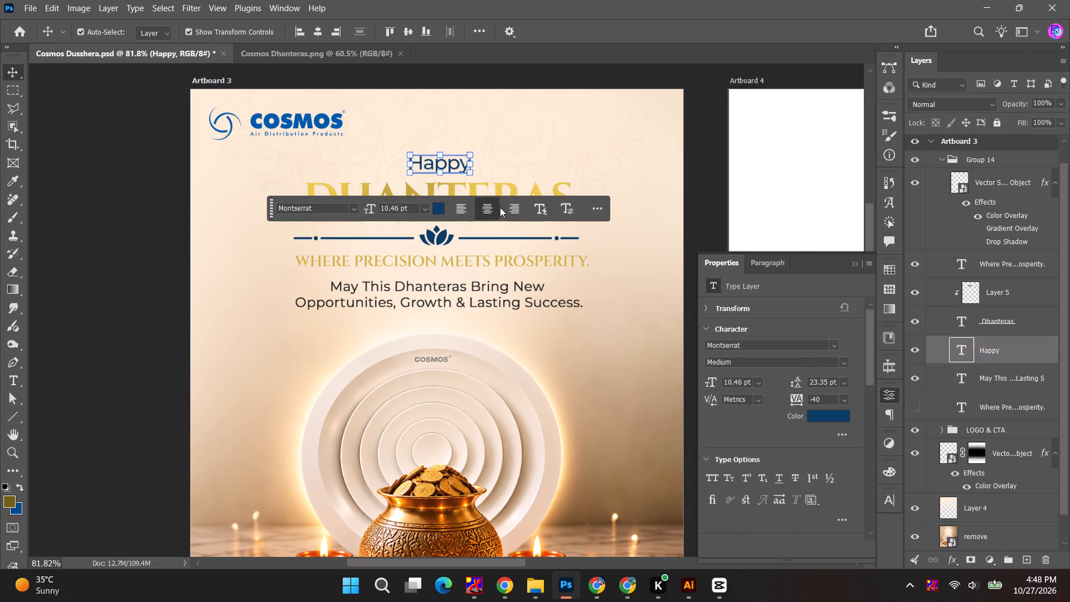
pyautogui.doubleClick(460, 170)
pyautogui.click(742, 382)
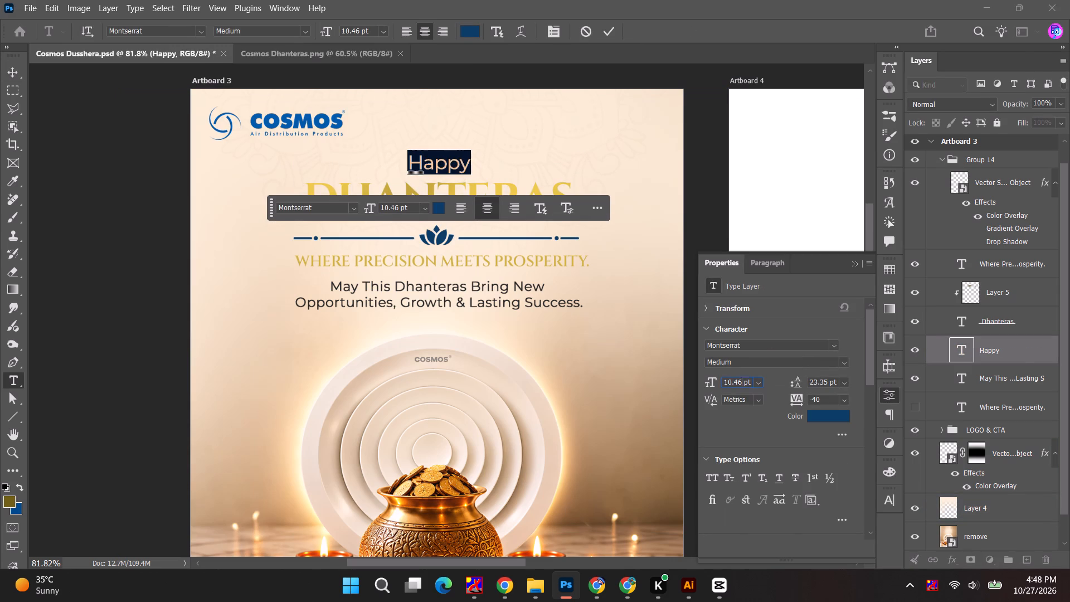
pyautogui.scroll(-2, 742, 382)
pyautogui.click(611, 24)
pyautogui.click(607, 77)
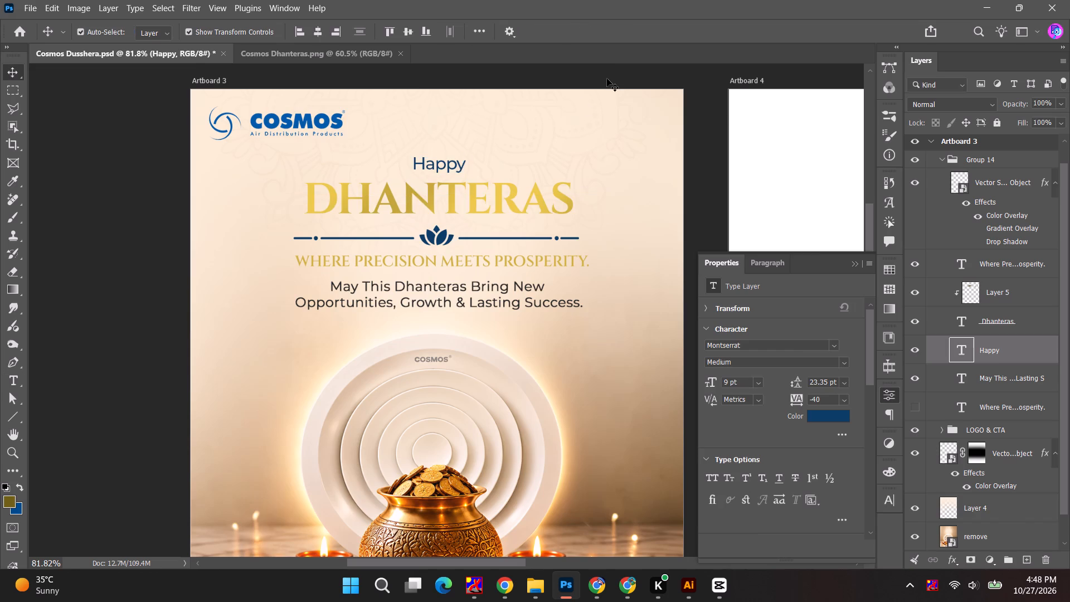
pyautogui.keyDown('alt'); pyautogui.scroll(3, 442, 153); pyautogui.keyUp('alt')
pyautogui.moveTo(440, 173); pyautogui.dragTo(440, 179)
pyautogui.click(94, 186)
# Scale the lotus divider down to about 582 x 41 px and centre it horizontally on Artboard 3.
pyautogui.keyDown('alt'); pyautogui.scroll(-5, 96, 190); pyautogui.keyUp('alt')
pyautogui.keyDown('alt'); pyautogui.scroll(-3, 93, 237); pyautogui.keyUp('alt')
pyautogui.press('space')
pyautogui.press('space')
pyautogui.press('space')
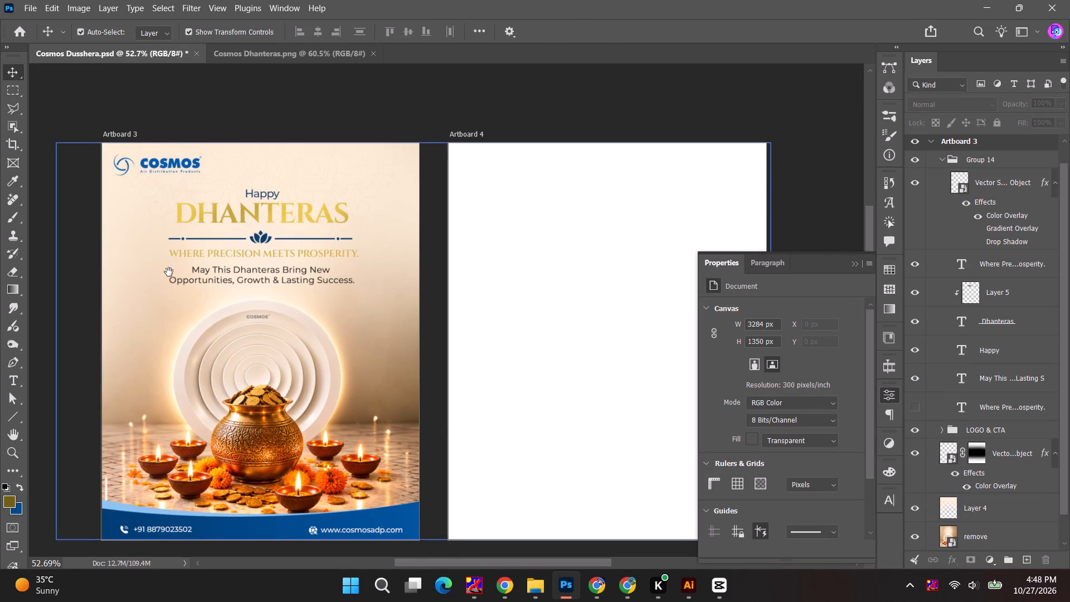
pyautogui.moveTo(169, 272); pyautogui.dragTo(292, 250)
pyautogui.keyDown('alt'); pyautogui.scroll(7, 371, 210); pyautogui.keyUp('alt')
pyautogui.click(401, 217)
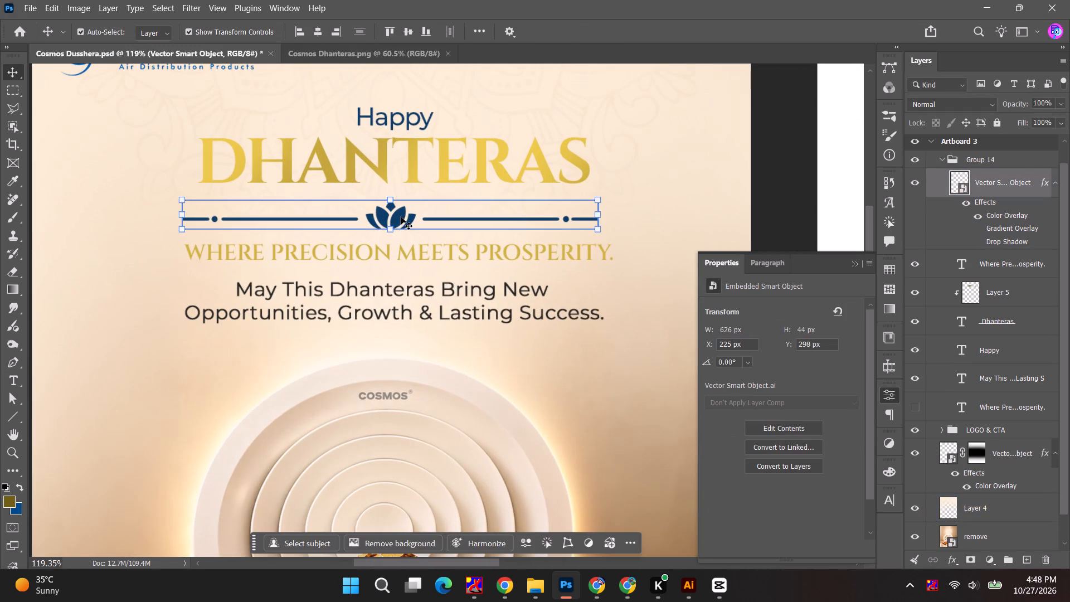
pyautogui.hotkey('ctrl', 't')
pyautogui.keyDown('alt'); pyautogui.keyDown('shift'); pyautogui.moveTo(602, 232); pyautogui.dragTo(596, 228); pyautogui.keyUp('shift'); pyautogui.keyUp('alt')
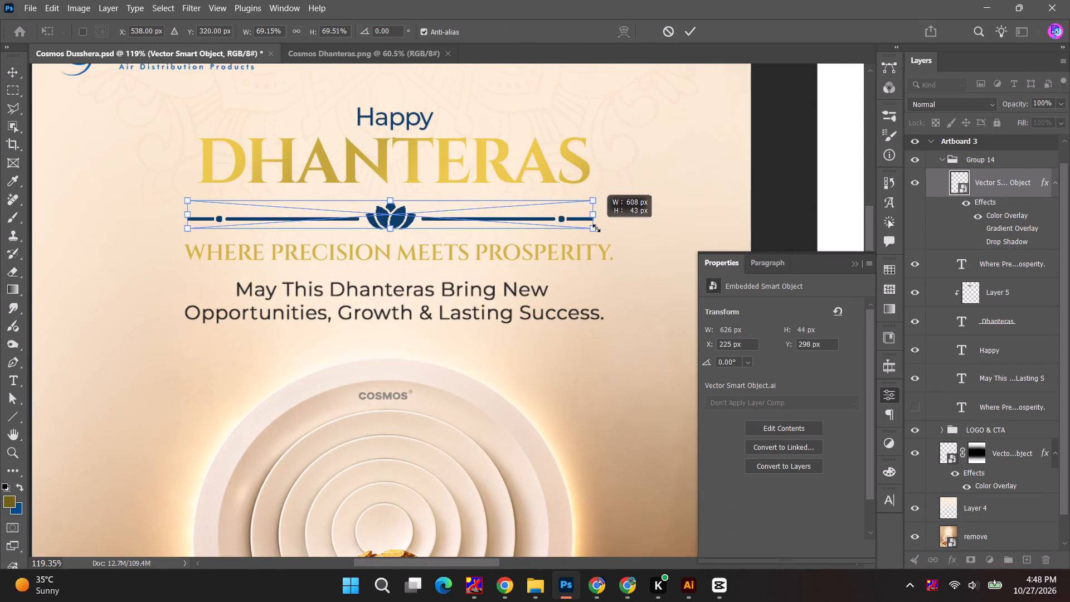
pyautogui.keyDown('alt'); pyautogui.keyDown('shift'); pyautogui.moveTo(596, 228); pyautogui.dragTo(591, 224); pyautogui.keyUp('shift'); pyautogui.keyUp('alt')
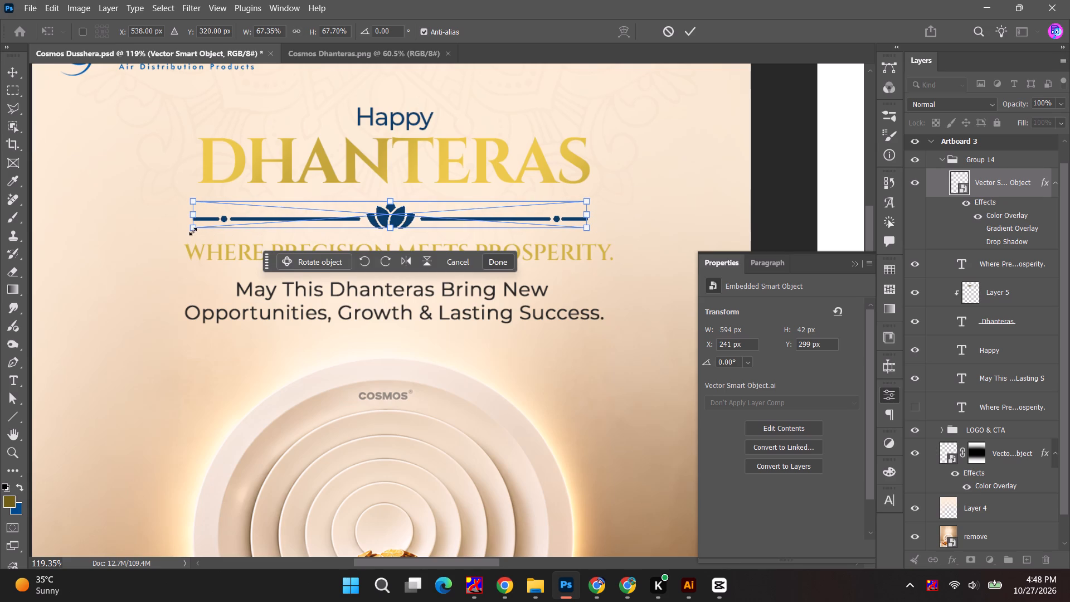
pyautogui.keyDown('shift'); pyautogui.moveTo(193, 231); pyautogui.dragTo(200, 219); pyautogui.keyUp('shift')
pyautogui.click(695, 25)
pyautogui.click(319, 35)
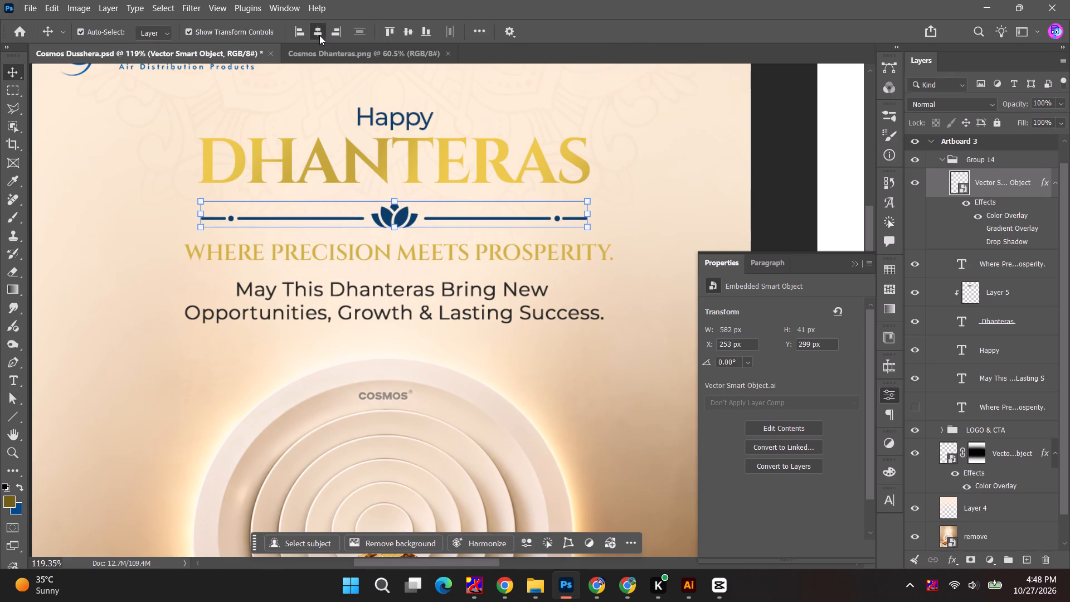
# Centre the "Dhanteras" heading text layer horizontally on Artboard 3.
pyautogui.click(348, 161)
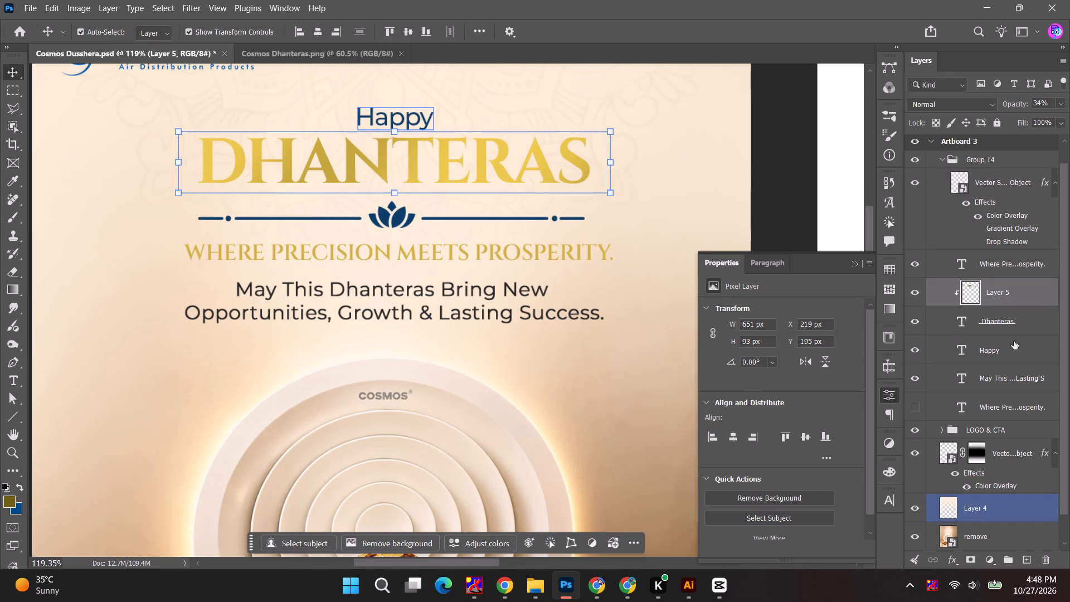
pyautogui.click(1009, 323)
pyautogui.click(318, 28)
pyautogui.click(142, 168)
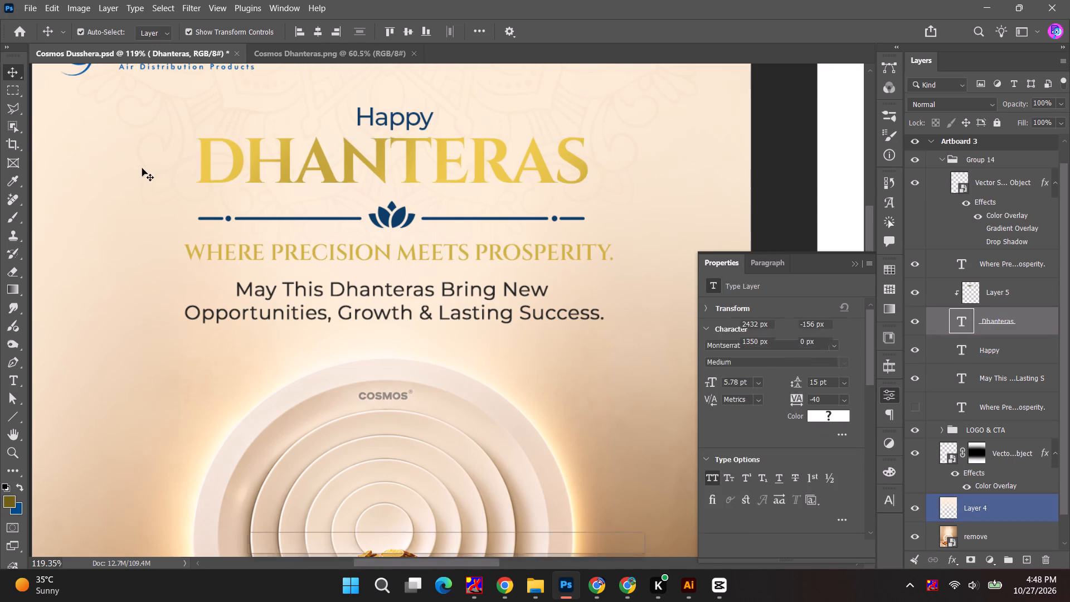
# Nudge the lotus divider up to Y 285 px, closer beneath the DHANTERAS heading.
pyautogui.keyDown('alt'); pyautogui.scroll(-5, 142, 168); pyautogui.keyUp('alt')
pyautogui.click(304, 201)
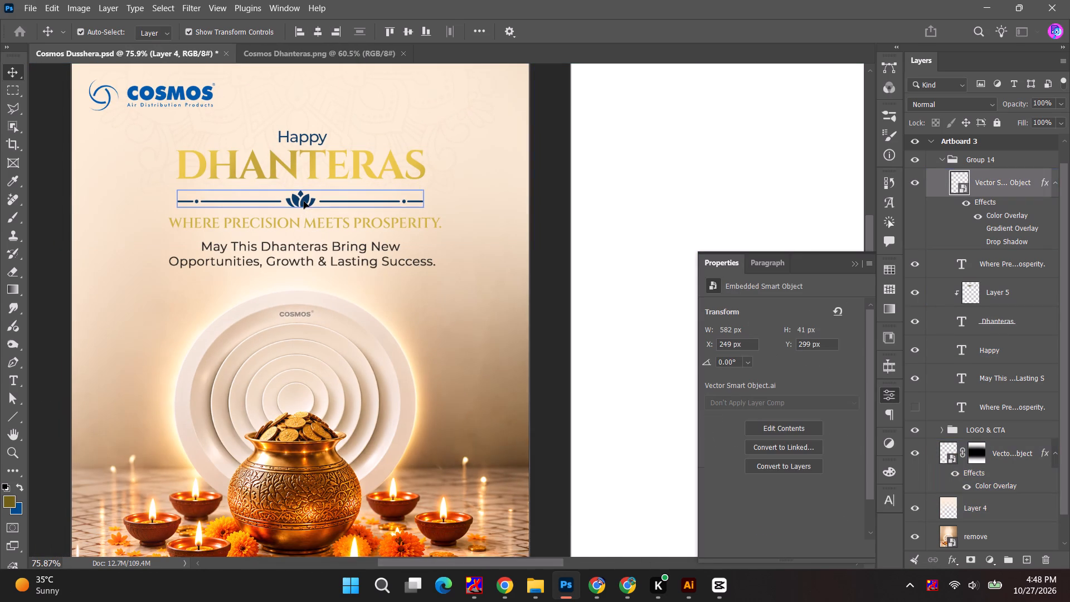
pyautogui.press('Up')
pyautogui.press('Up')
pyautogui.press('Up')
pyautogui.press('Up')
pyautogui.press('Up')
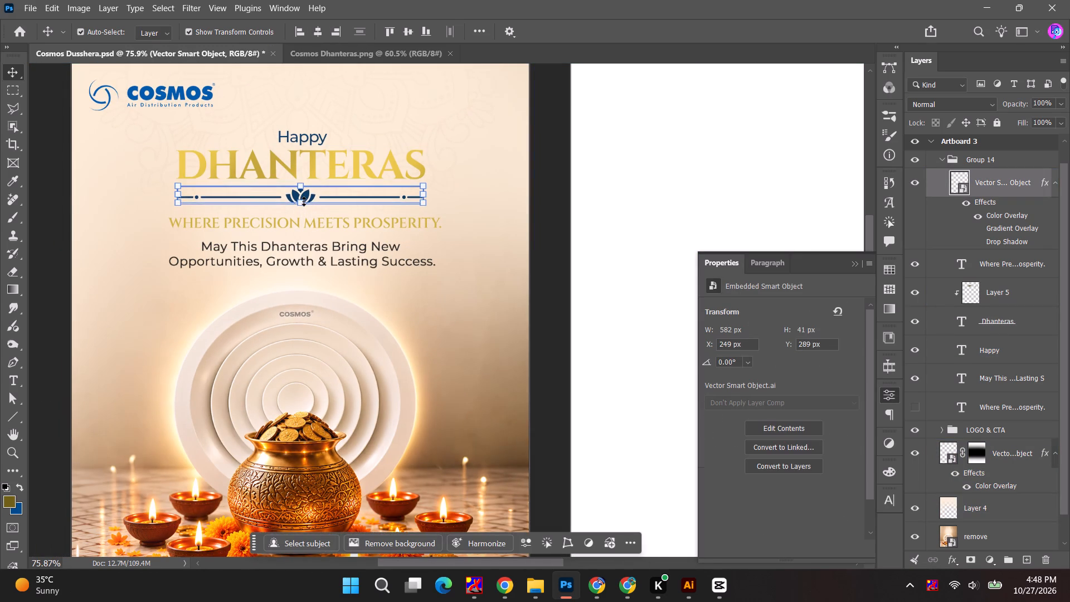
pyautogui.press('Up')
pyautogui.press('Up')
# Move the "Where Precision Meets Prosperity." tagline up closer to the lotus divider and scale it to 8.12 pt.
pyautogui.click(273, 221)
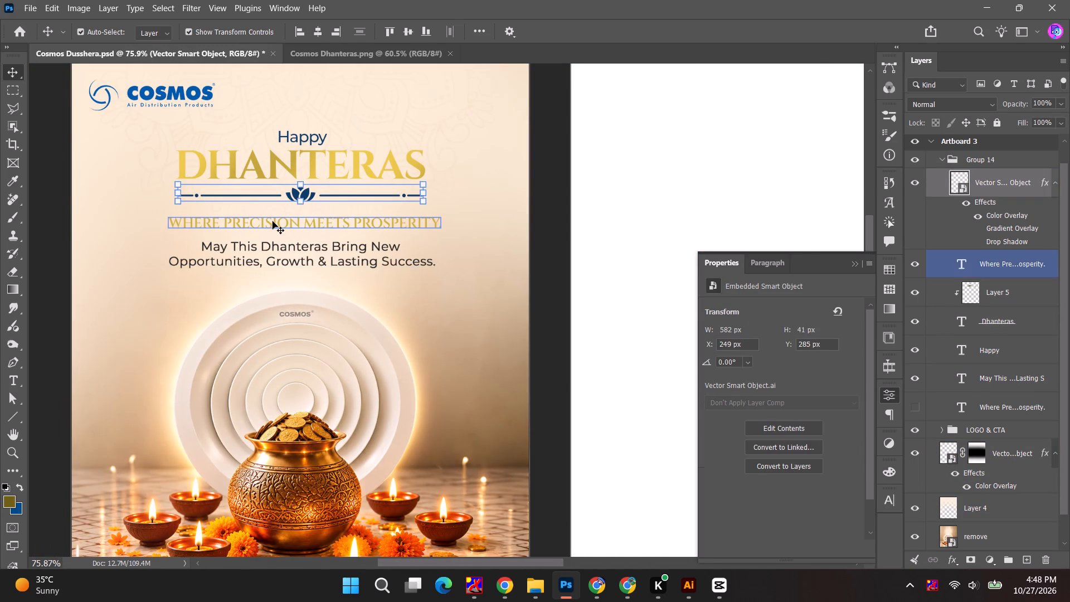
pyautogui.hotkey('shift', 'Up')
pyautogui.hotkey('shift', 'Up')
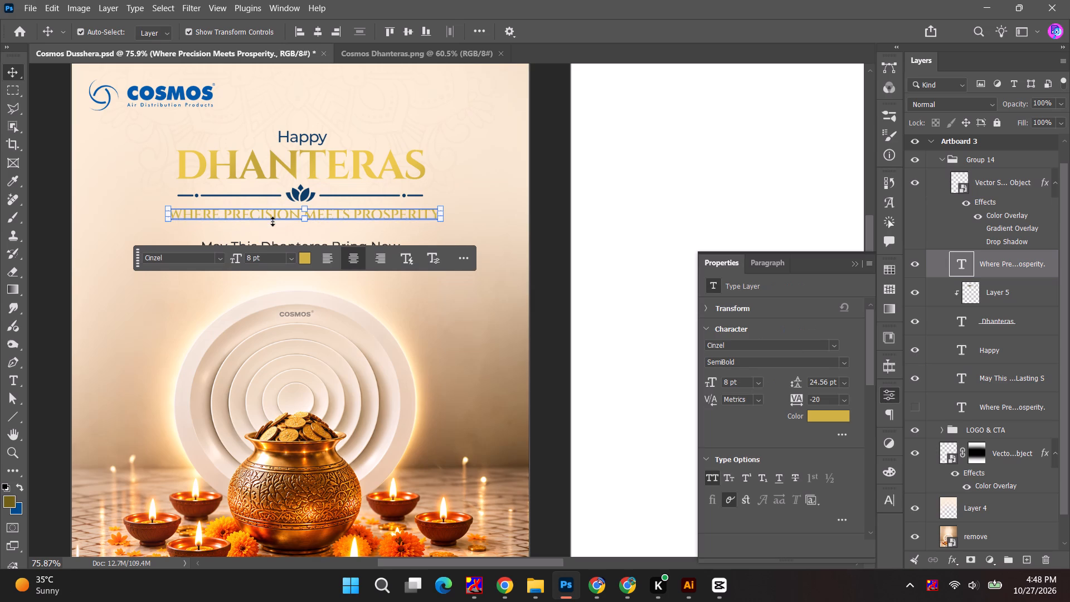
pyautogui.keyDown('alt'); pyautogui.scroll(6, 323, 219); pyautogui.keyUp('alt')
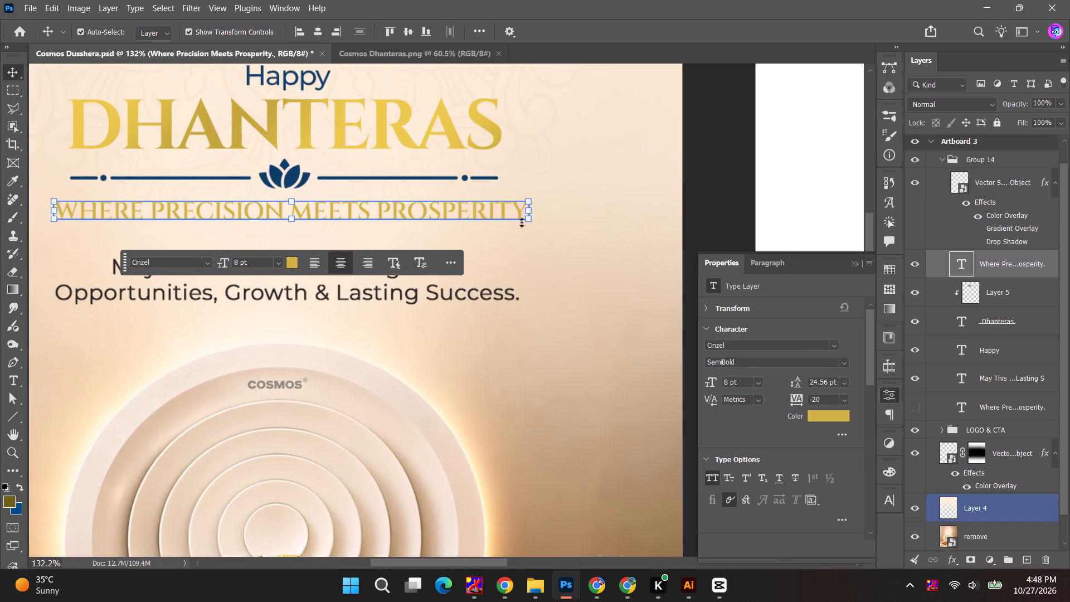
pyautogui.keyDown('alt'); pyautogui.keyDown('shift'); pyautogui.click(533, 223); pyautogui.keyUp('shift'); pyautogui.keyUp('alt')
pyautogui.moveTo(420, 210); pyautogui.dragTo(419, 220)
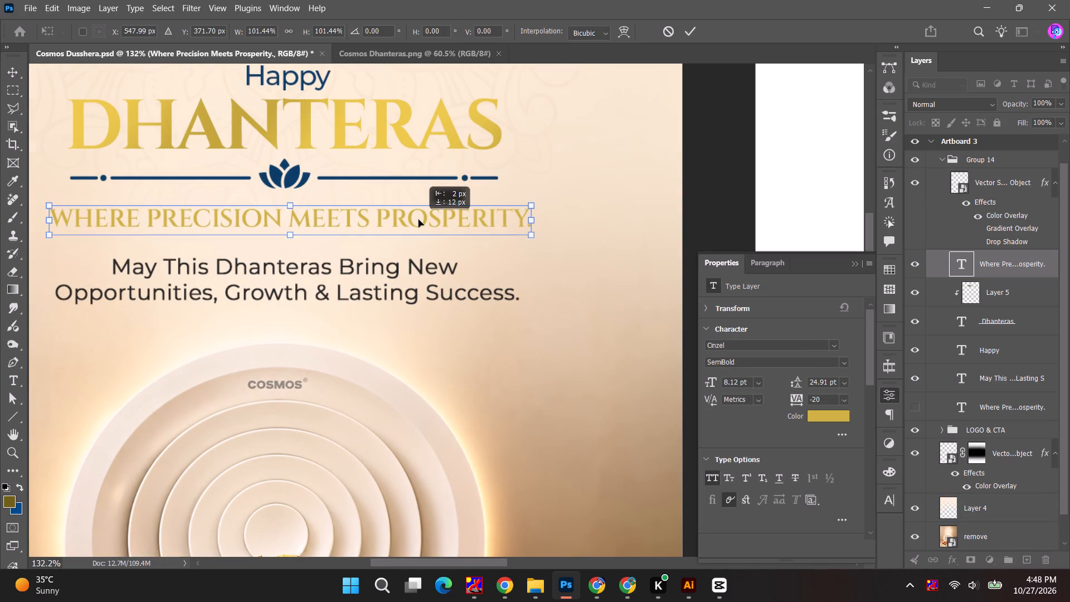
pyautogui.moveTo(419, 220); pyautogui.dragTo(417, 216)
pyautogui.click(704, 27)
pyautogui.click(698, 30)
pyautogui.click(702, 142)
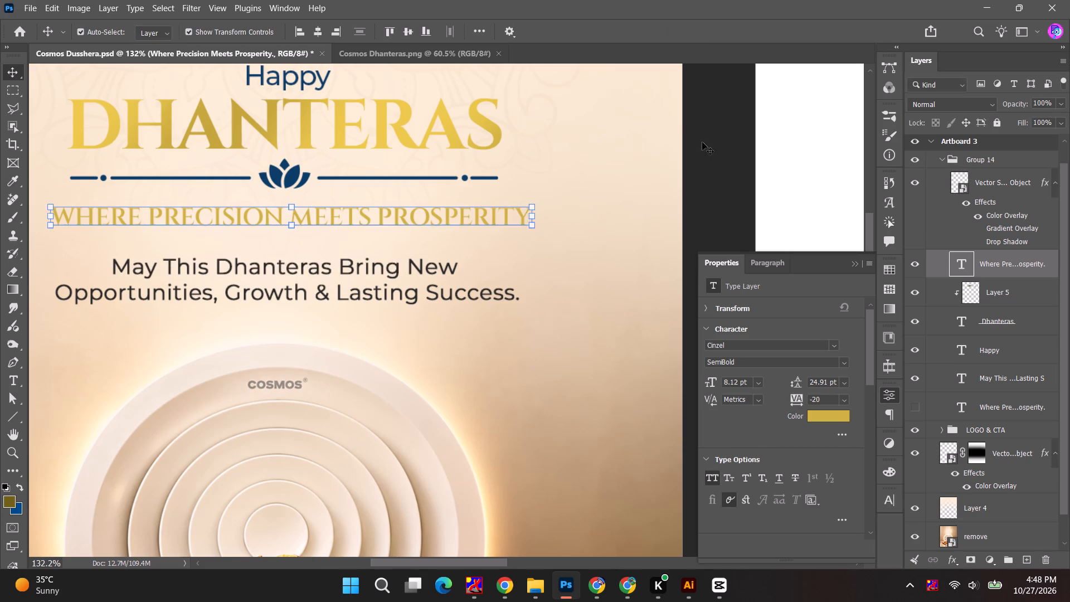
# Move the "May This Dhanteras Bring New Opportunities" text up beneath the tagline and recolour it to the lotus's blue, #0c3c67.
pyautogui.moveTo(296, 280); pyautogui.dragTo(299, 261)
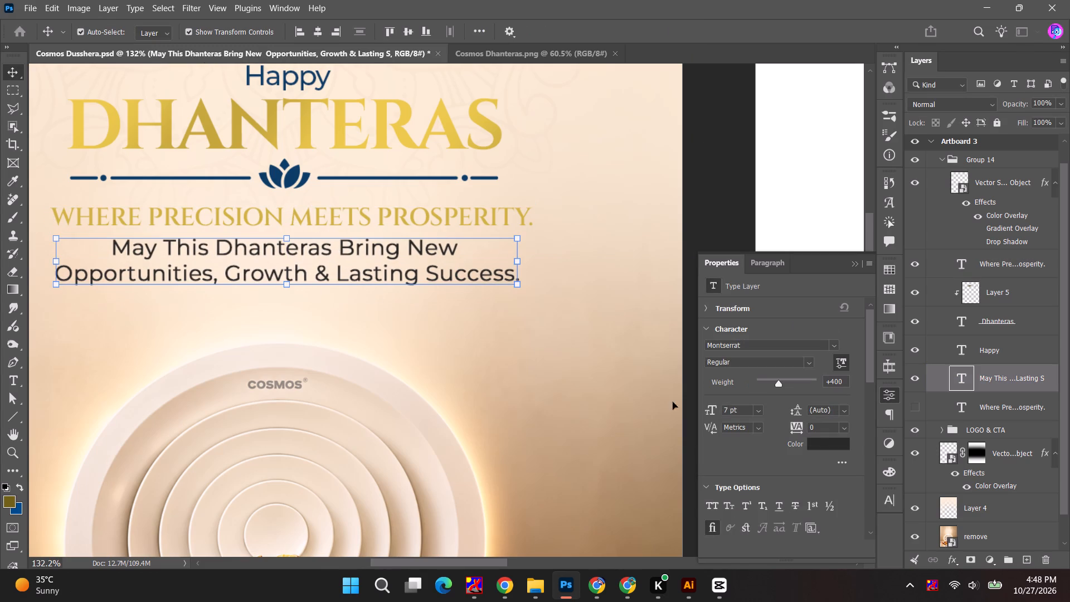
pyautogui.click(824, 442)
pyautogui.click(289, 180)
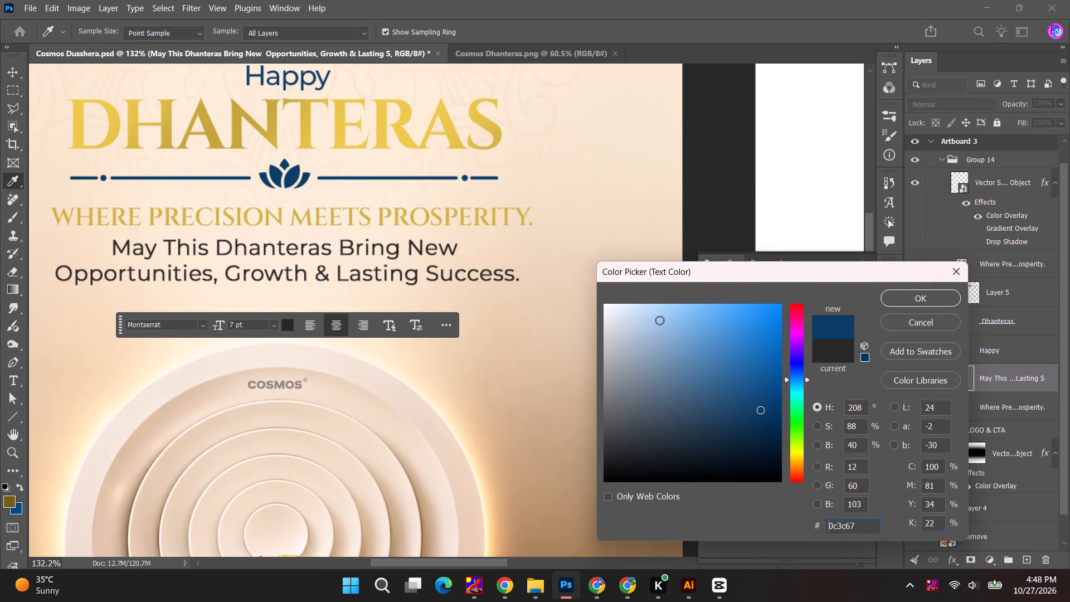
pyautogui.click(915, 299)
pyautogui.click(674, 202)
# Examine the overall layout of Artboard 3, including the heading text spacing and the area around the diffuser.
pyautogui.keyDown('alt'); pyautogui.scroll(-9, 672, 204); pyautogui.keyUp('alt')
pyautogui.press('space')
pyautogui.press('space')
pyautogui.press('space')
pyautogui.press('space')
pyautogui.moveTo(634, 210); pyautogui.dragTo(586, 220)
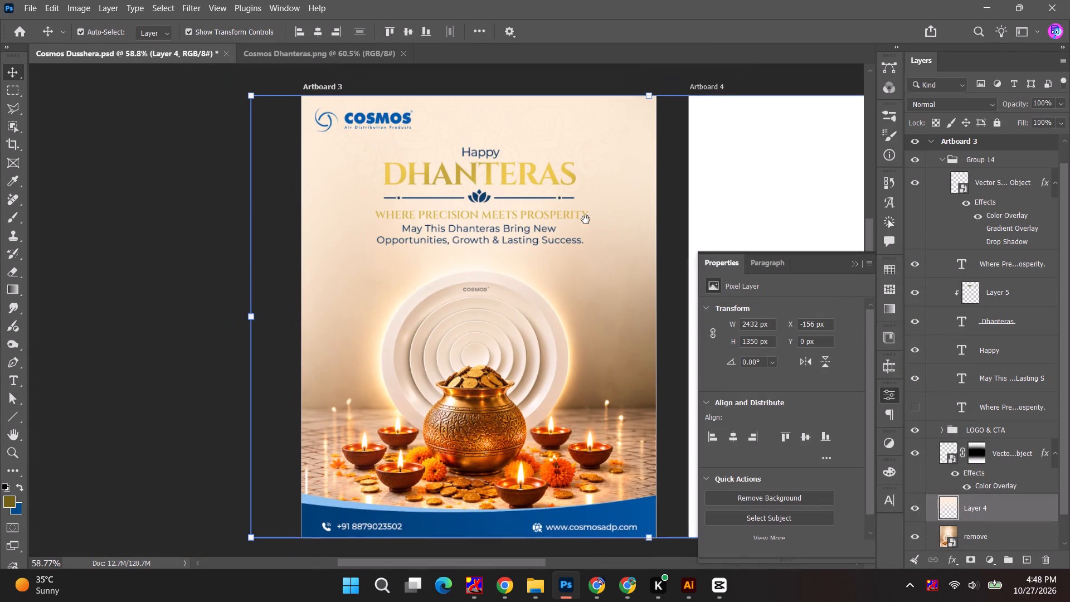
pyautogui.moveTo(586, 220); pyautogui.dragTo(586, 221)
pyautogui.press('space')
pyautogui.moveTo(585, 253); pyautogui.dragTo(566, 229)
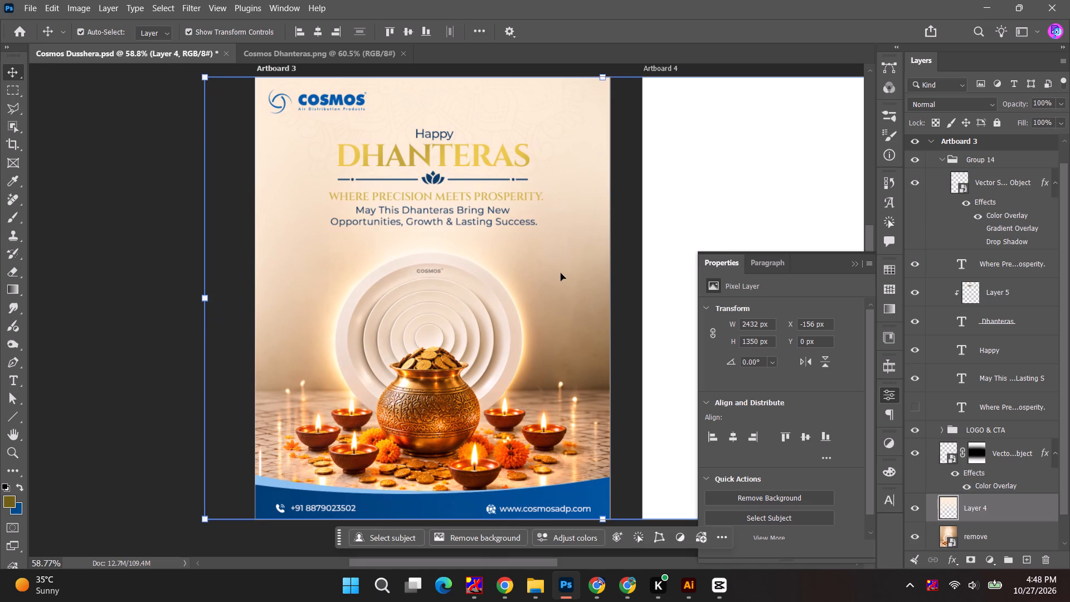
pyautogui.keyDown('alt'); pyautogui.scroll(5, 561, 273); pyautogui.keyUp('alt')
# Switch to Illustrator and, in 78264623_10345.eps, move the golden mandala group off the artboard and copy it.
pyautogui.hotkey('alt', 'Tab')
pyautogui.hotkey('alt', 'Tab')
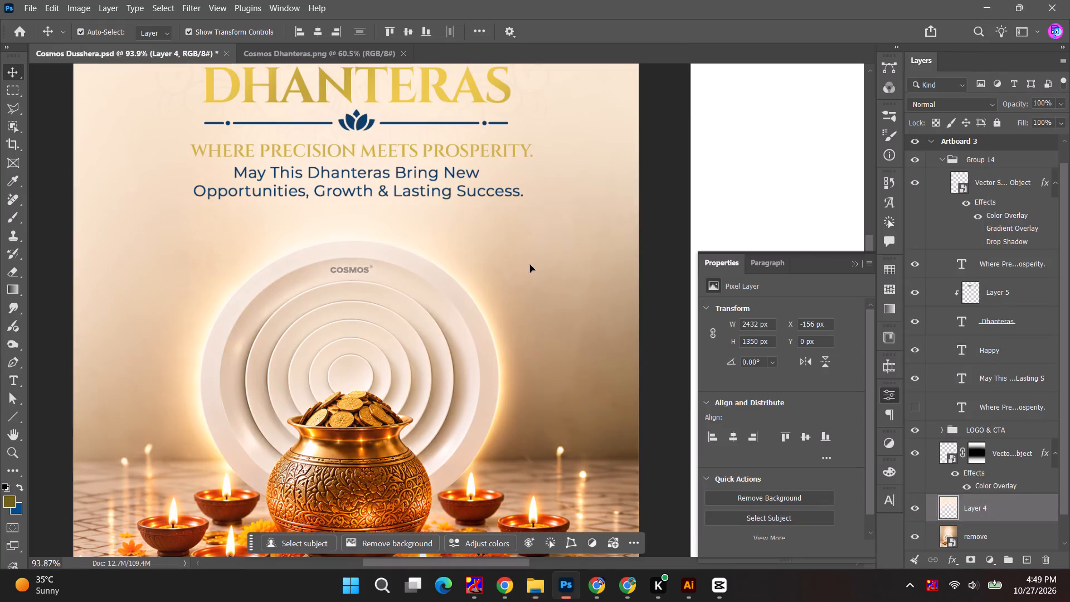
pyautogui.hotkey('alt', 'Tab')
pyautogui.hotkey('alt', 'Tab')
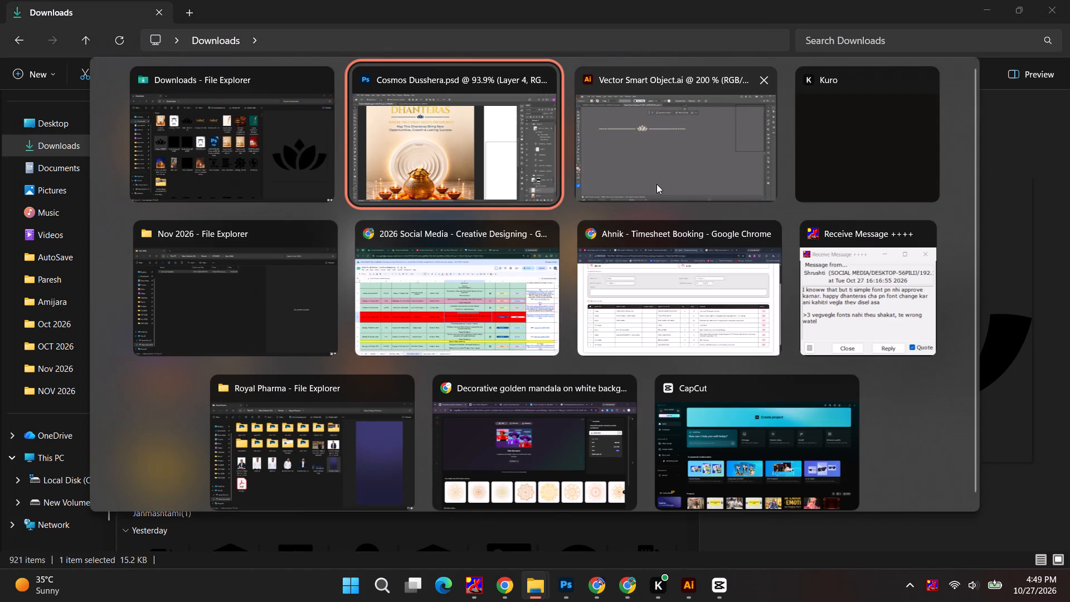
pyautogui.keyDown('alt'); pyautogui.click(635, 164); pyautogui.keyUp('alt')
pyautogui.click(46, 54)
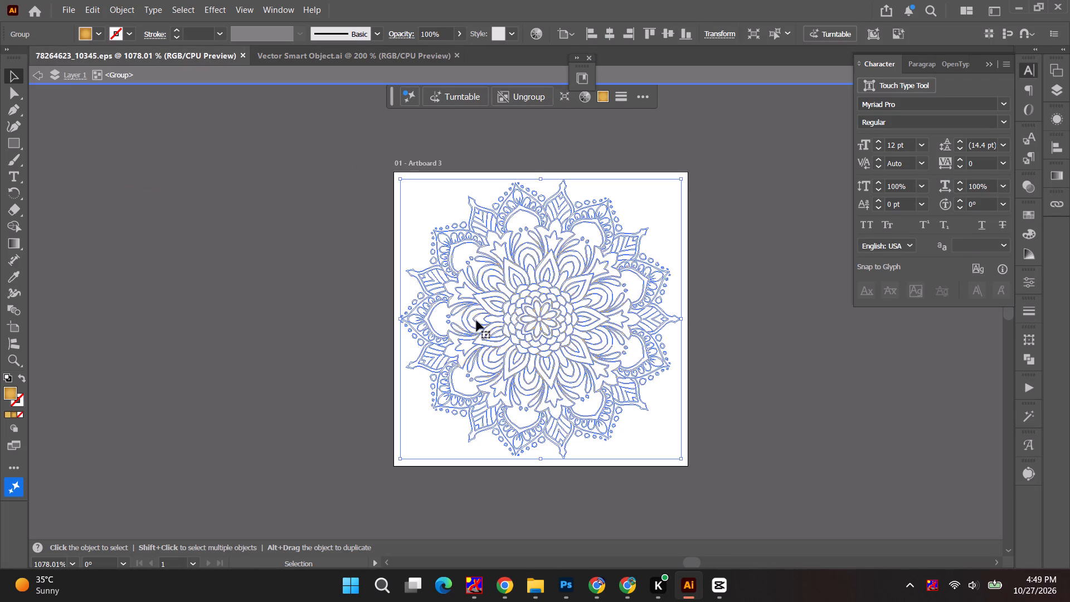
pyautogui.doubleClick(886, 325)
pyautogui.click(552, 323)
pyautogui.doubleClick(543, 324)
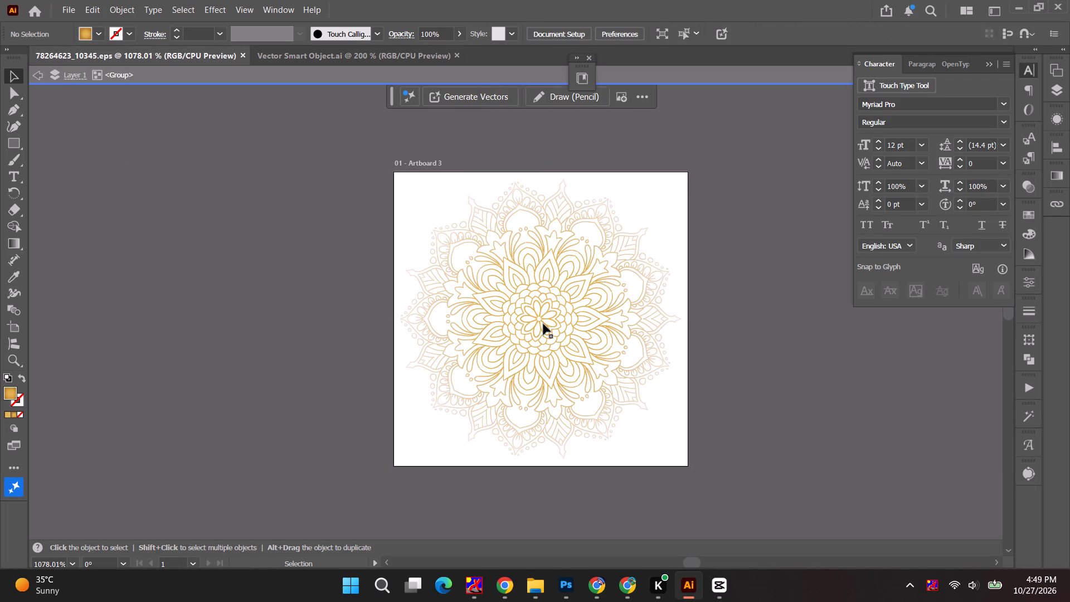
pyautogui.click(544, 323)
pyautogui.moveTo(544, 323); pyautogui.dragTo(245, 306)
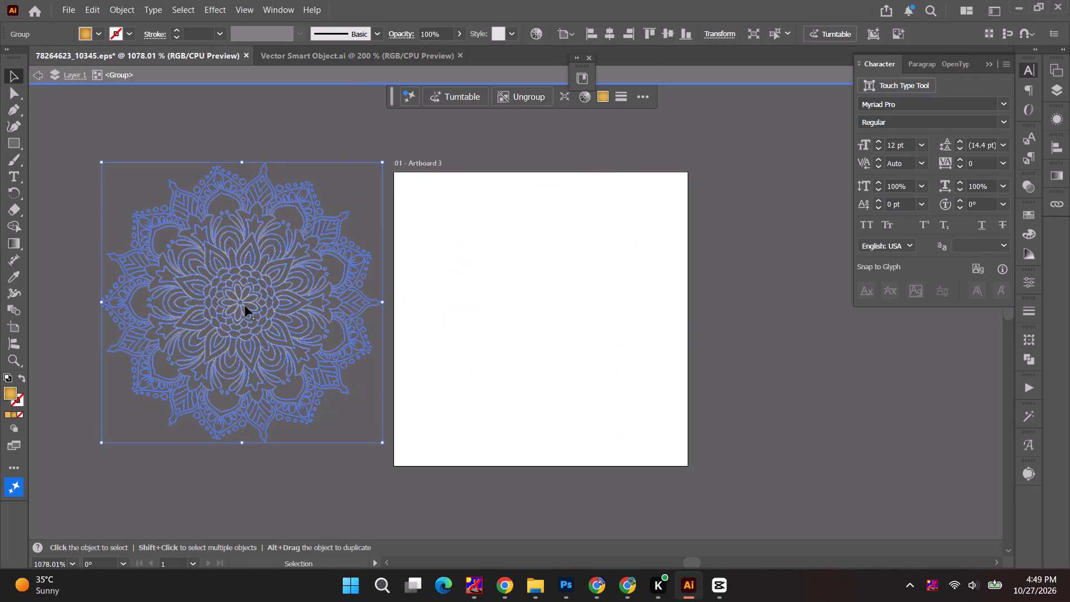
pyautogui.hotkey('ctrl', 'c')
# Switch back to Photoshop and paste the mandala as a Smart Object directly above the "remove" layer.
pyautogui.hotkey('alt', 'Tab')
pyautogui.hotkey('alt', 'Tab')
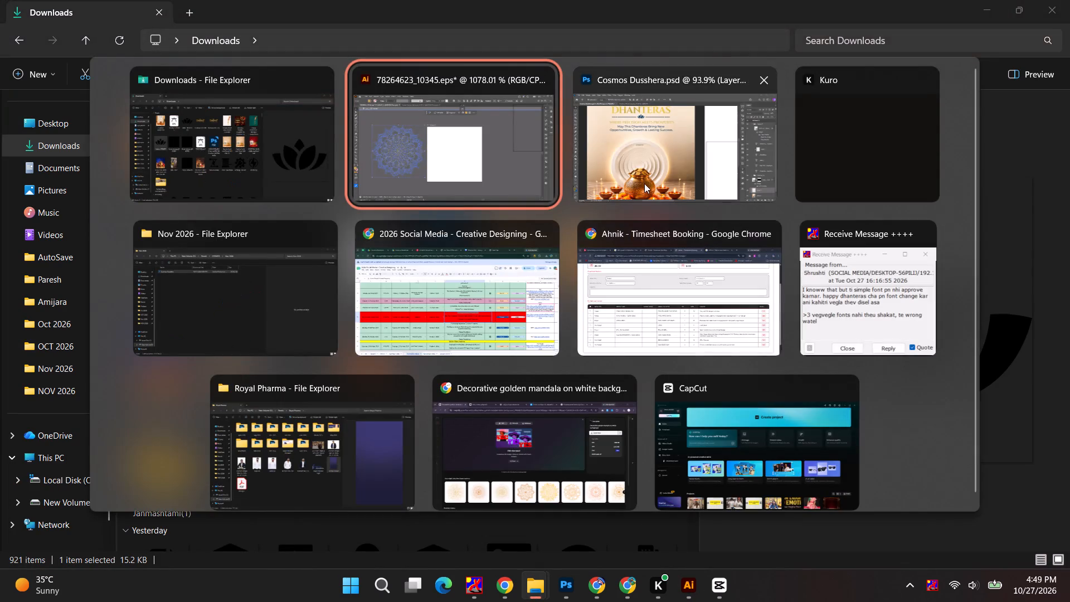
pyautogui.keyDown('alt'); pyautogui.click(644, 179); pyautogui.keyUp('alt')
pyautogui.click(352, 373)
pyautogui.hotkey('ctrl', 'v')
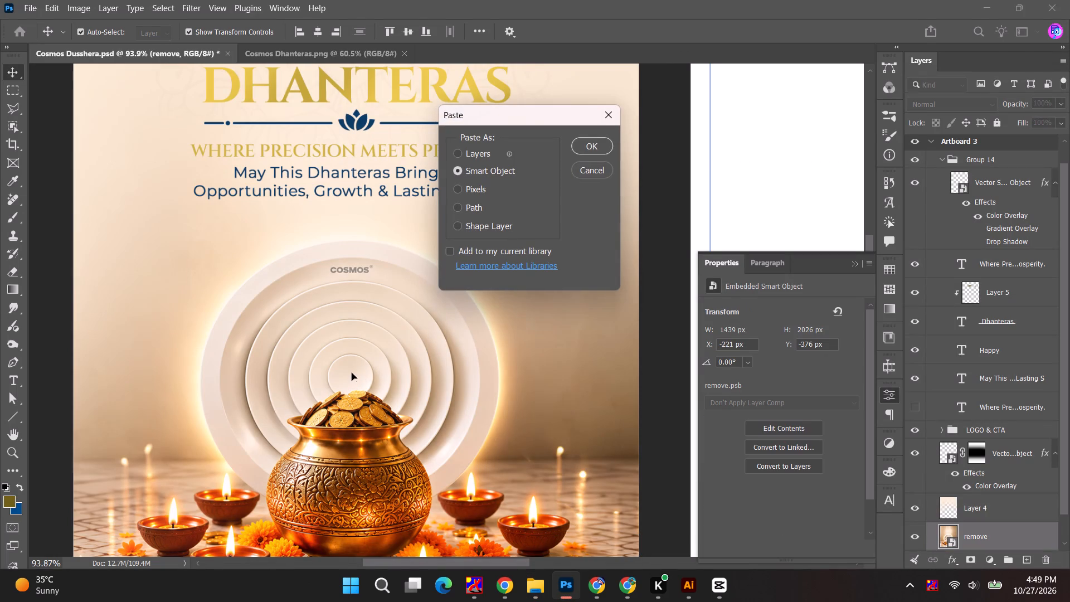
pyautogui.click(502, 173)
pyautogui.click(600, 146)
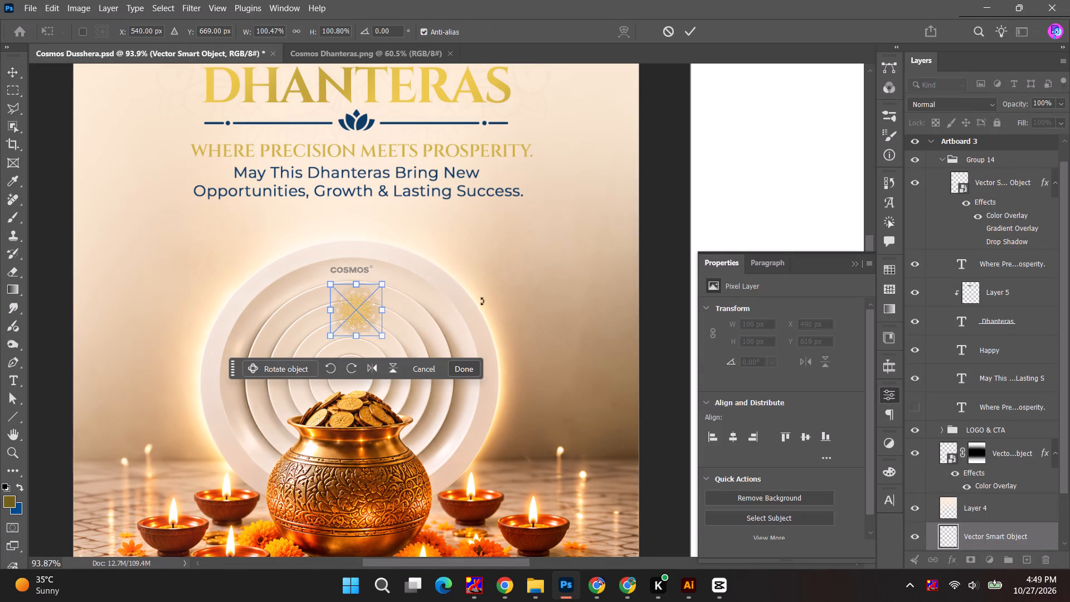
# Scale the pasted mandala to about 806 px wide and centre it over the round COSMOS diffuser.
pyautogui.keyDown('alt'); pyautogui.keyDown('shift'); pyautogui.moveTo(386, 338); pyautogui.dragTo(556, 429); pyautogui.keyUp('shift'); pyautogui.keyUp('alt')
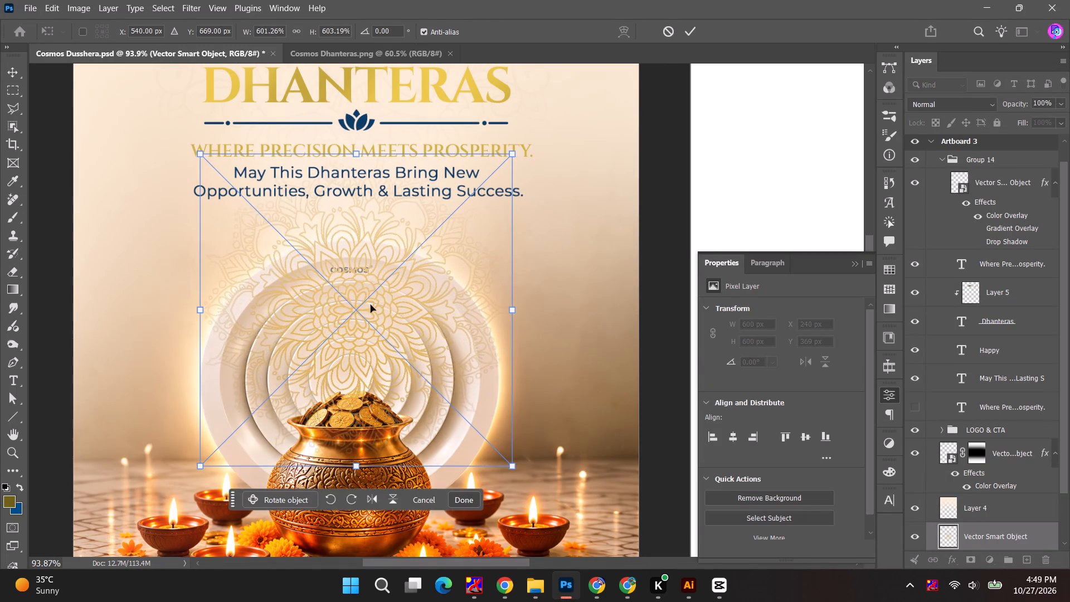
pyautogui.moveTo(371, 305); pyautogui.dragTo(370, 379)
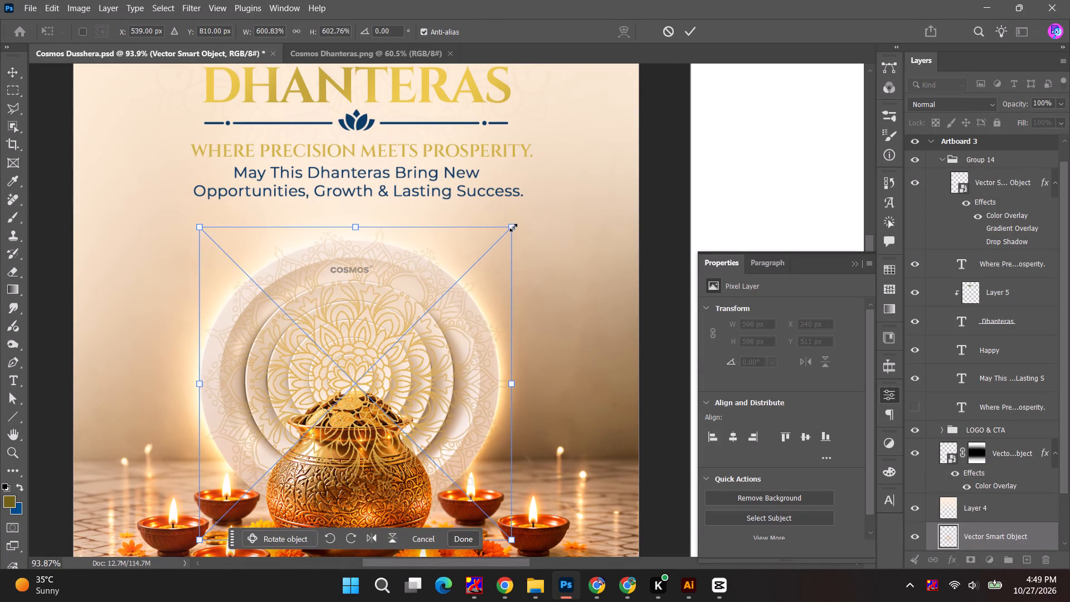
pyautogui.keyDown('alt'); pyautogui.keyDown('shift'); pyautogui.moveTo(513, 227); pyautogui.dragTo(603, 157); pyautogui.keyUp('shift'); pyautogui.keyUp('alt')
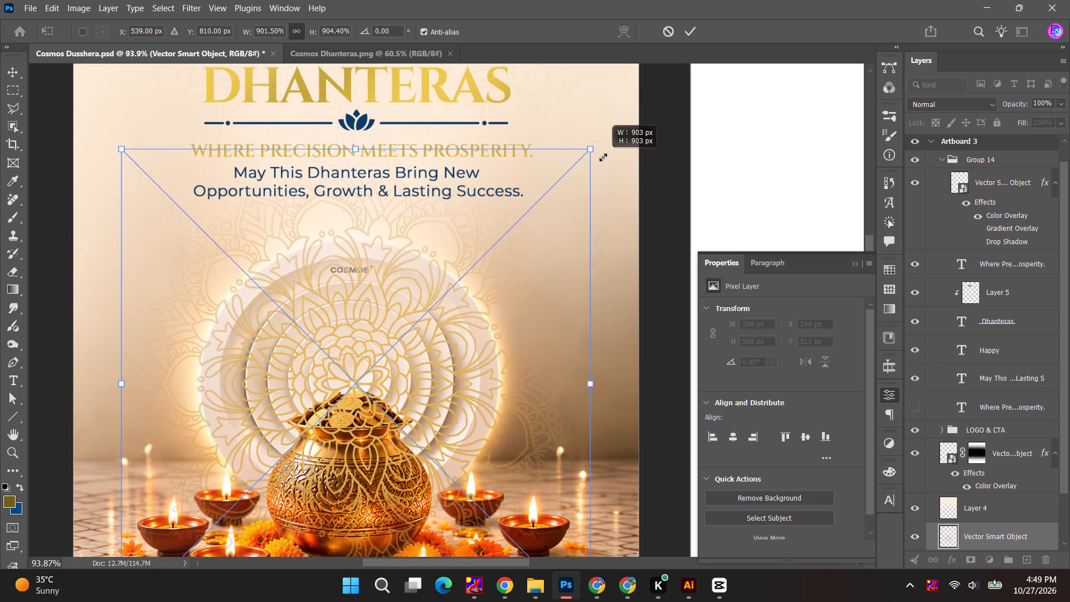
pyautogui.keyDown('alt'); pyautogui.keyDown('shift'); pyautogui.moveTo(603, 157); pyautogui.dragTo(588, 166); pyautogui.keyUp('shift'); pyautogui.keyUp('alt')
pyautogui.keyDown('alt'); pyautogui.scroll(3, 353, 383); pyautogui.keyUp('alt')
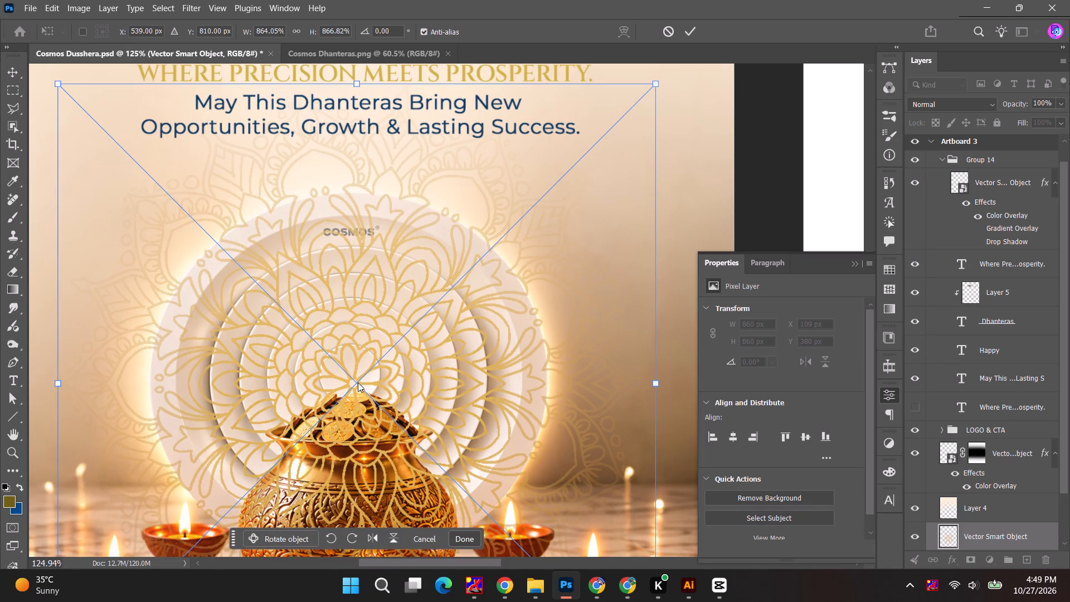
pyautogui.moveTo(358, 382); pyautogui.dragTo(352, 372)
pyautogui.moveTo(356, 385); pyautogui.dragTo(351, 376)
pyautogui.keyDown('alt'); pyautogui.keyDown('shift'); pyautogui.moveTo(653, 375); pyautogui.dragTo(634, 367); pyautogui.keyUp('shift'); pyautogui.keyUp('alt')
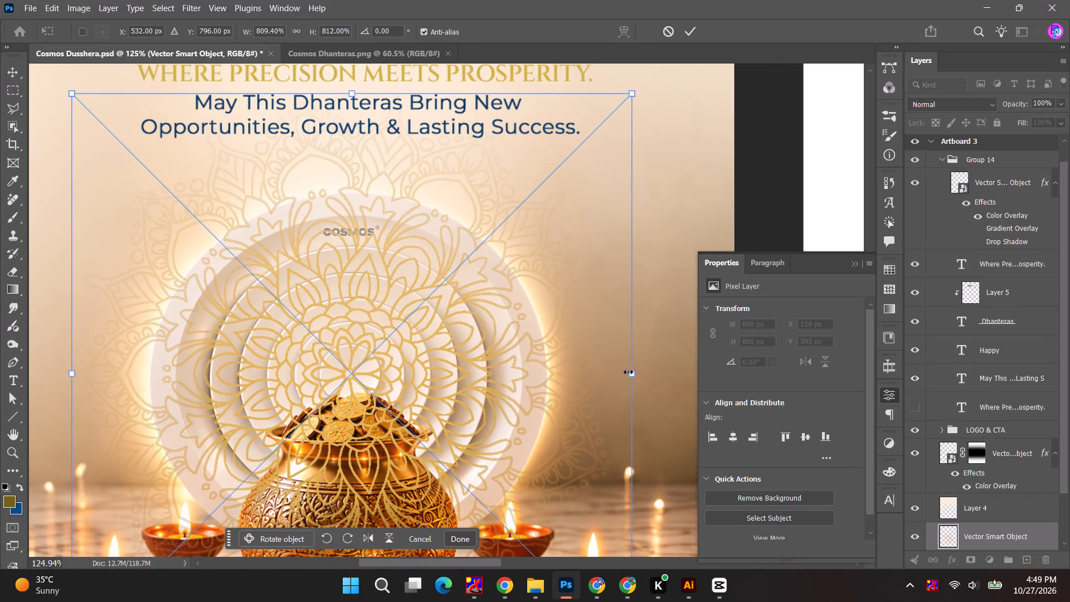
pyautogui.click(689, 30)
# Add a layer mask to the new mandala layer.
pyautogui.scroll(-5, 908, 470)
pyautogui.click(967, 557)
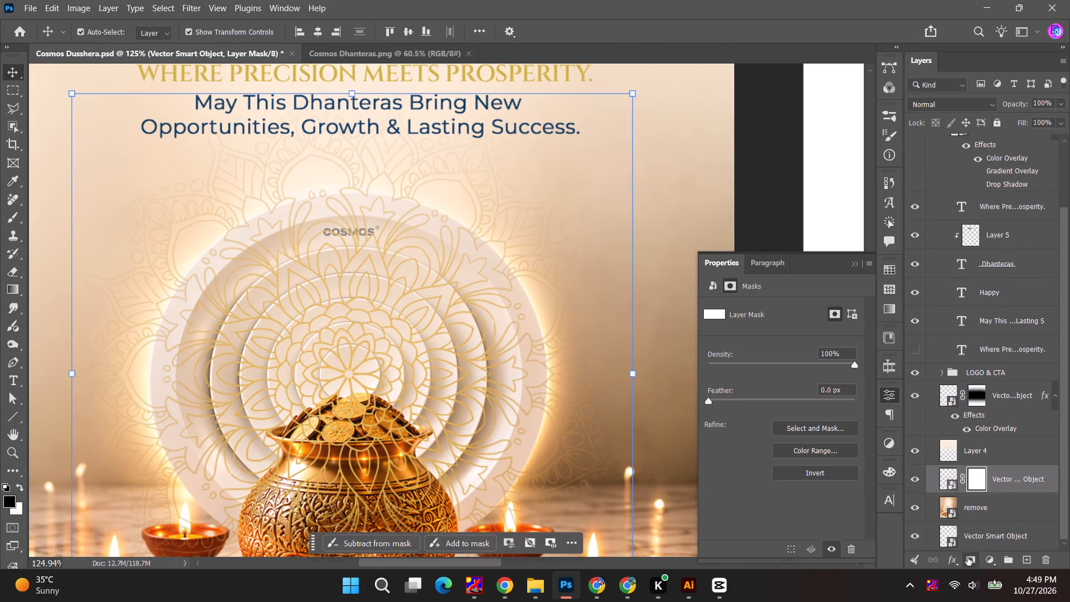
pyautogui.press('b')
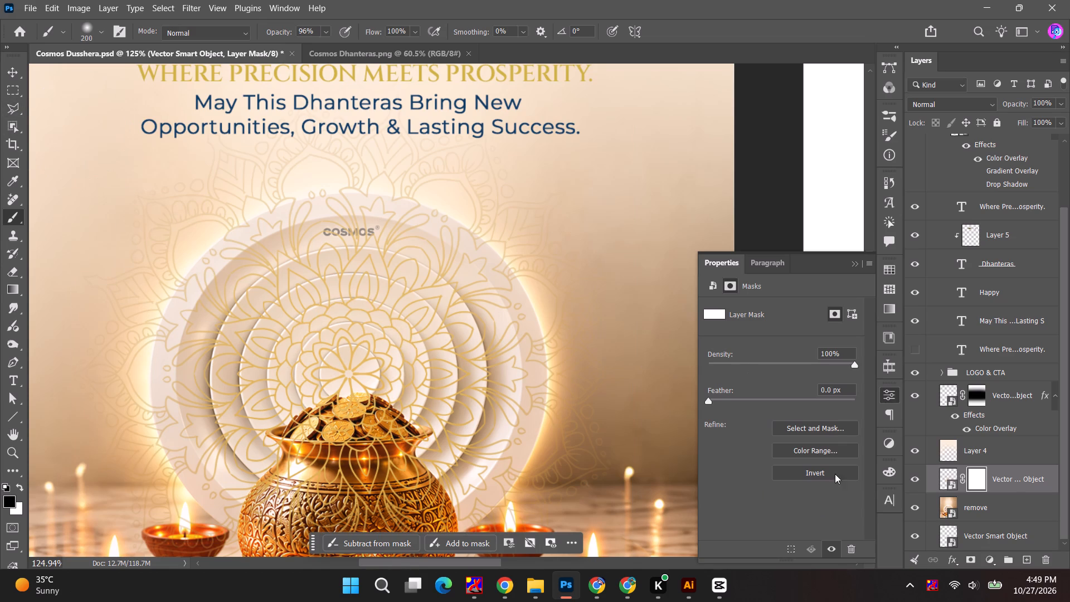
# Select the round diffuser and the coin-filled pot on the "remove" layer with the Object Selection tool.
pyautogui.click(981, 509)
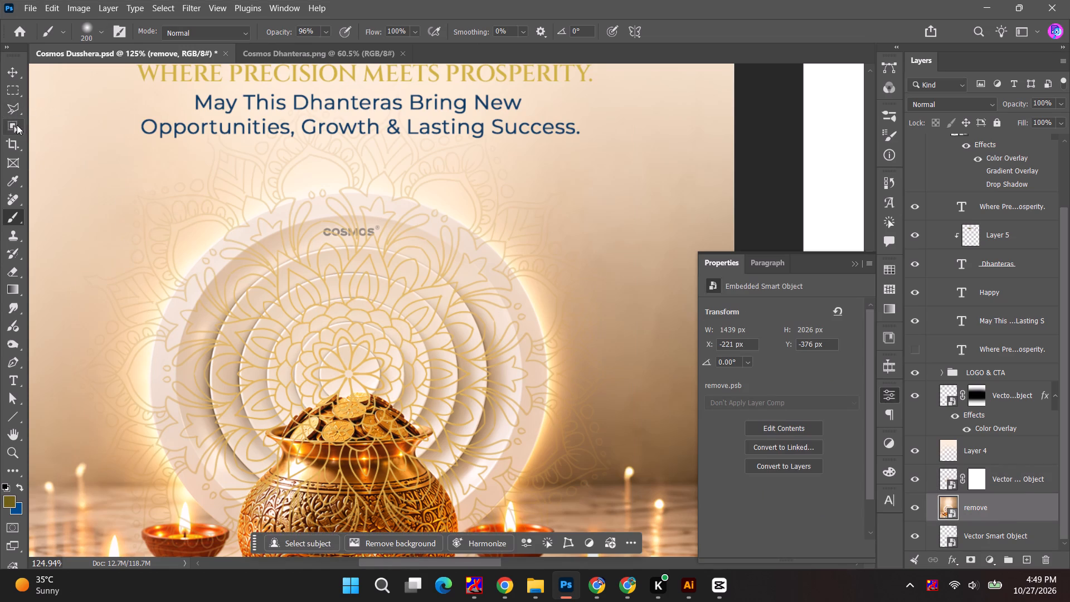
pyautogui.click(17, 125)
pyautogui.moveTo(578, 207); pyautogui.dragTo(160, 556)
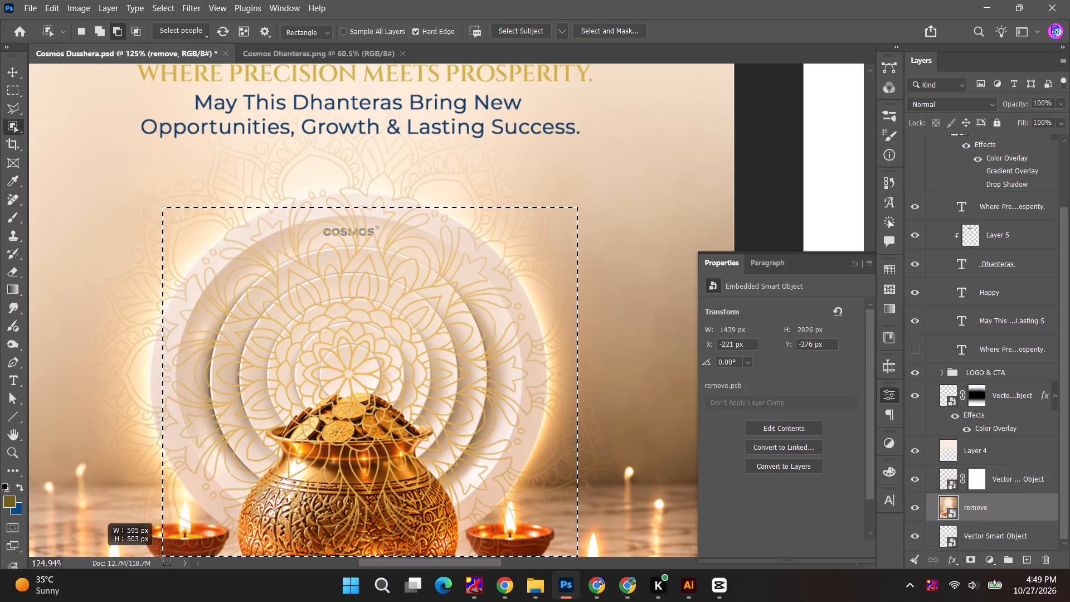
pyautogui.moveTo(160, 556); pyautogui.dragTo(137, 547)
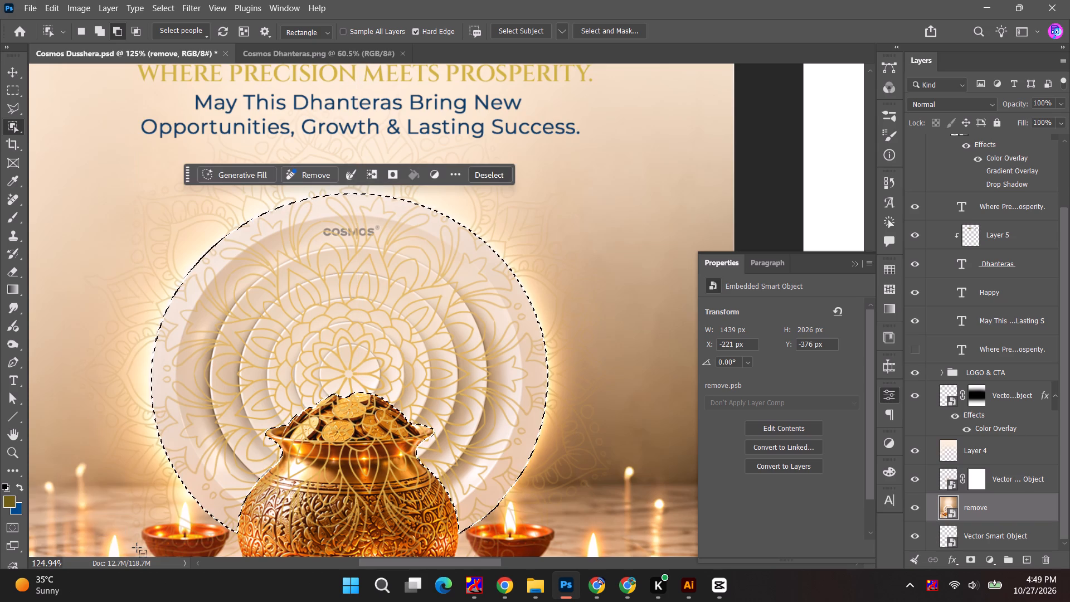
pyautogui.press('space')
pyautogui.moveTo(361, 462); pyautogui.dragTo(361, 446)
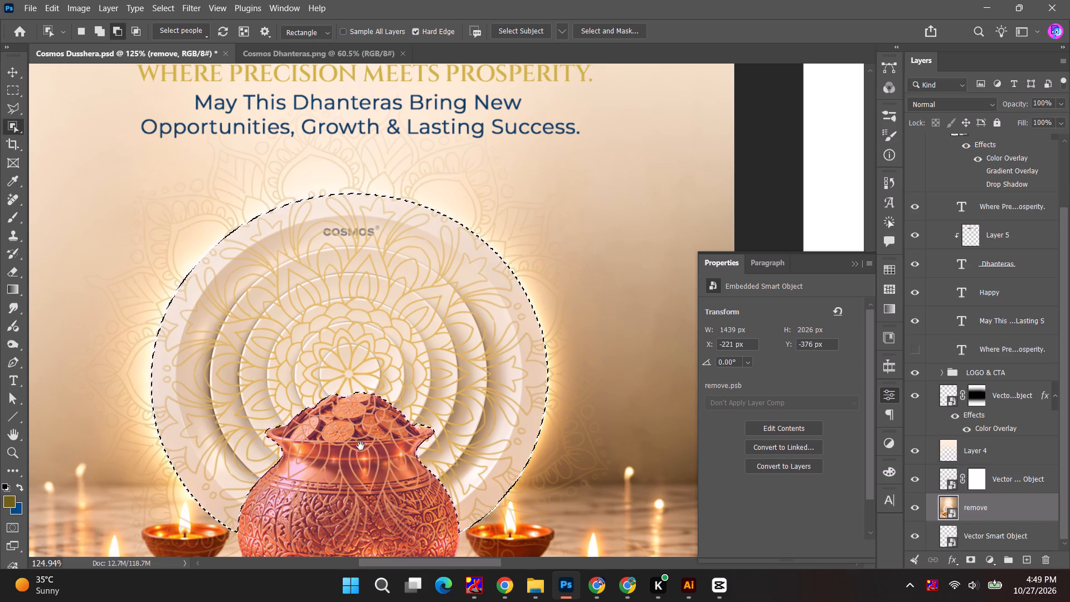
pyautogui.moveTo(361, 446); pyautogui.dragTo(380, 317)
pyautogui.click(375, 367)
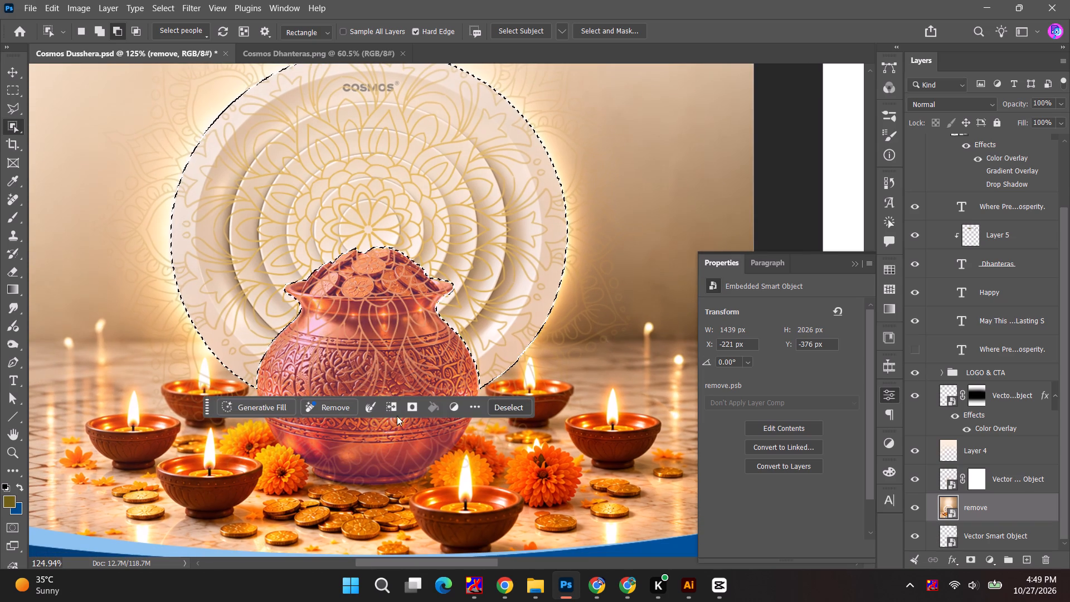
pyautogui.click(100, 31)
pyautogui.click(376, 348)
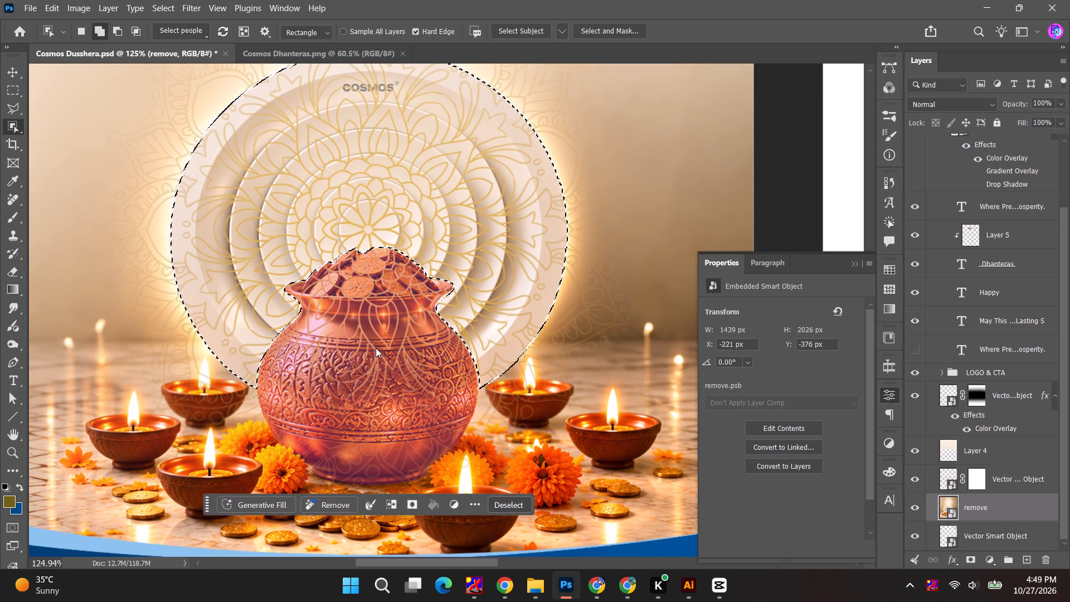
pyautogui.moveTo(273, 258); pyautogui.dragTo(352, 351)
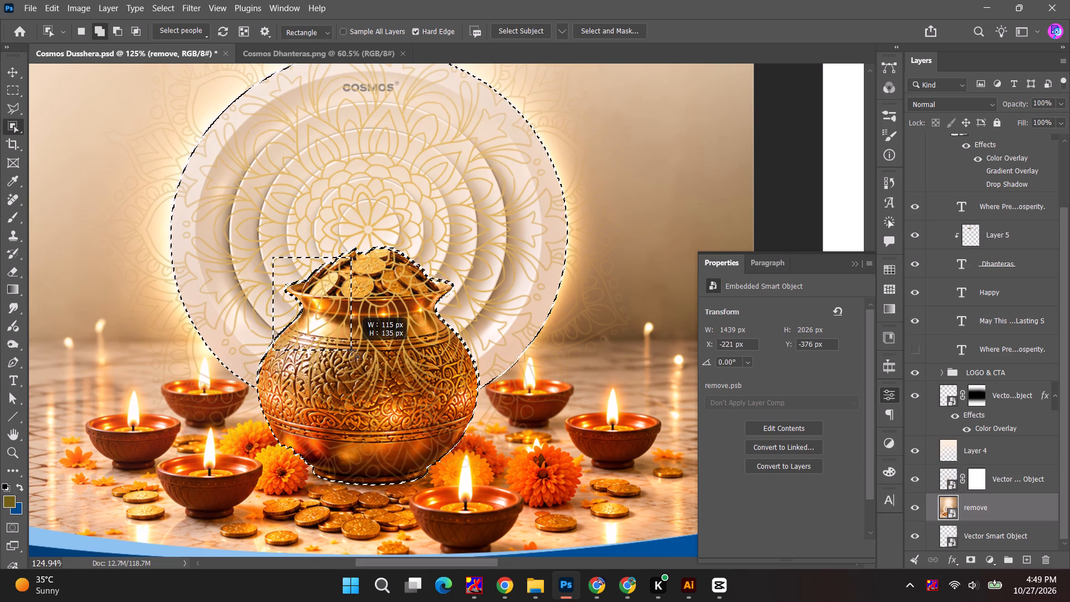
# Fill the selected diffuser and pot area with black on the mandala's layer mask and deselect.
pyautogui.click(972, 482)
pyautogui.hotkey('alt', 'BackSpace')
pyautogui.hotkey('ctrl', 'd')
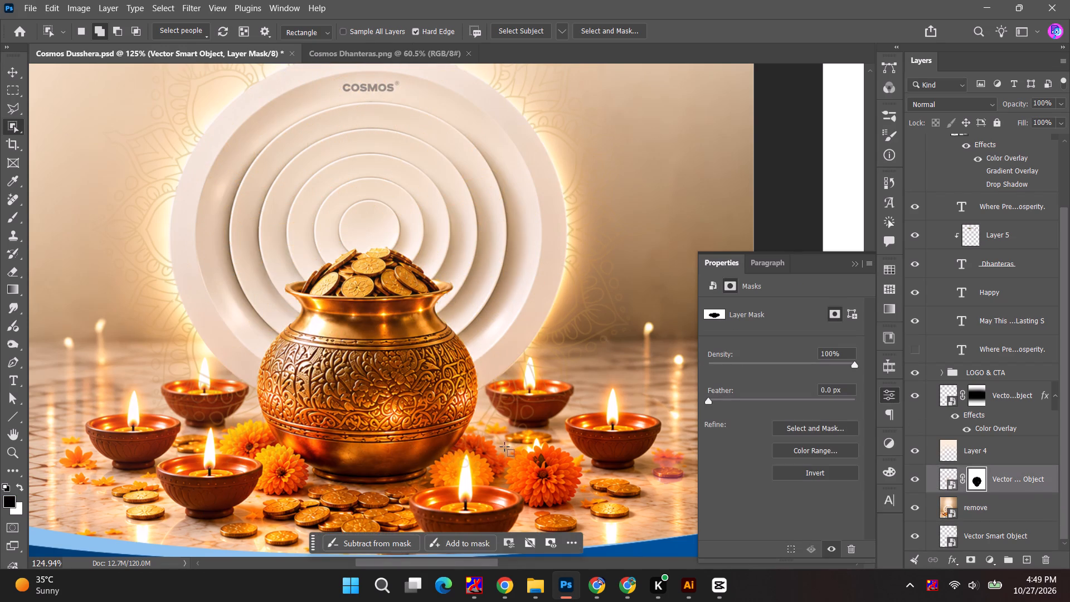
pyautogui.hotkey('ctrl', 'd')
# Brush black onto the diffuser mandala's layer mask across the diyas, pot and floor to hide its lower part.
pyautogui.keyDown('alt'); pyautogui.scroll(-4, 630, 342); pyautogui.keyUp('alt')
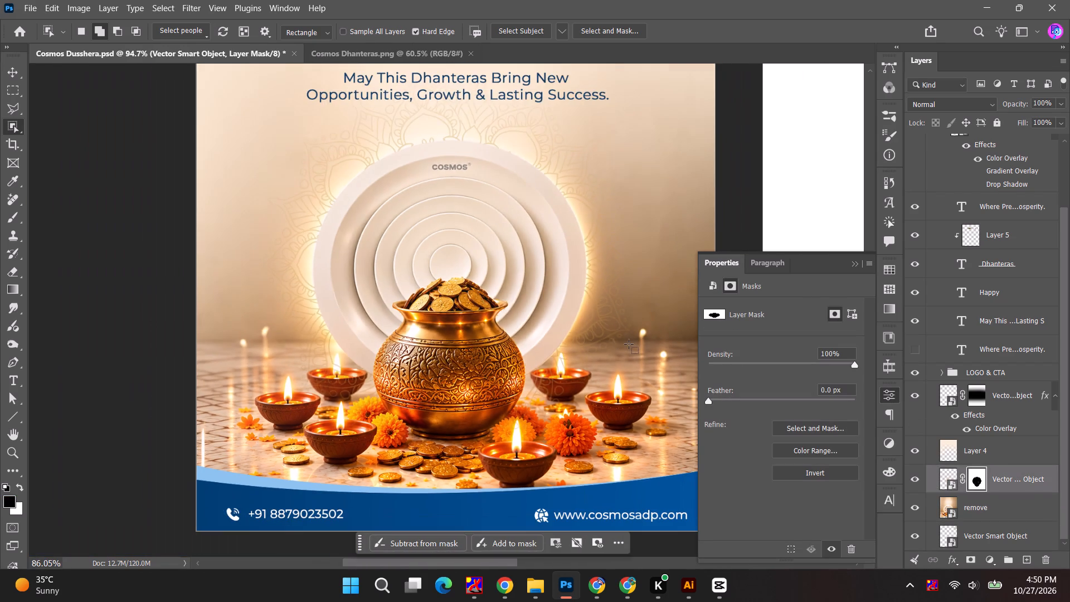
pyautogui.click(9, 68)
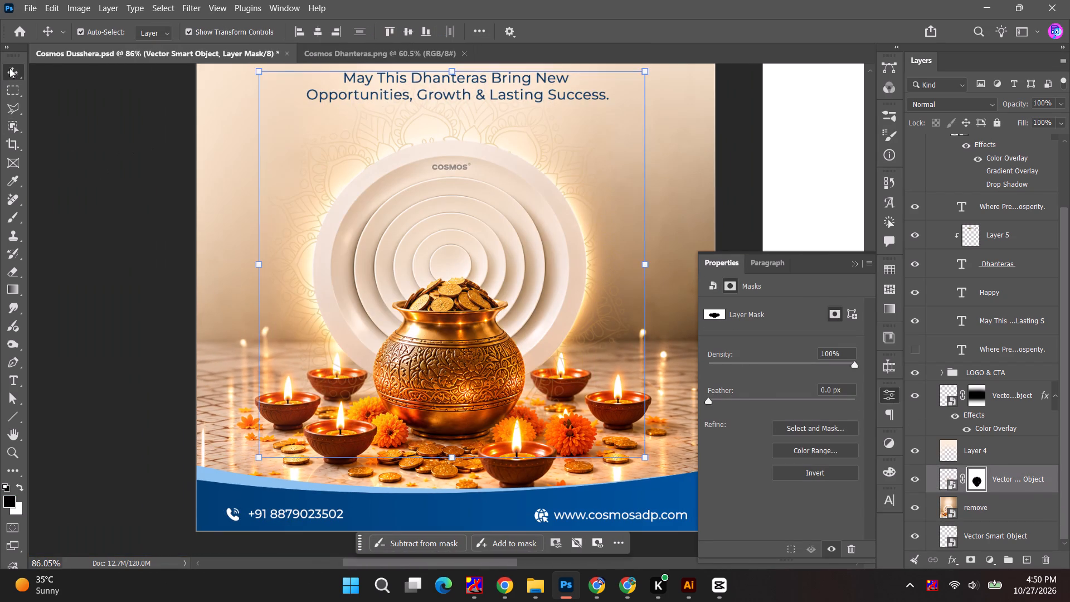
pyautogui.click(104, 179)
pyautogui.click(975, 482)
pyautogui.press('b')
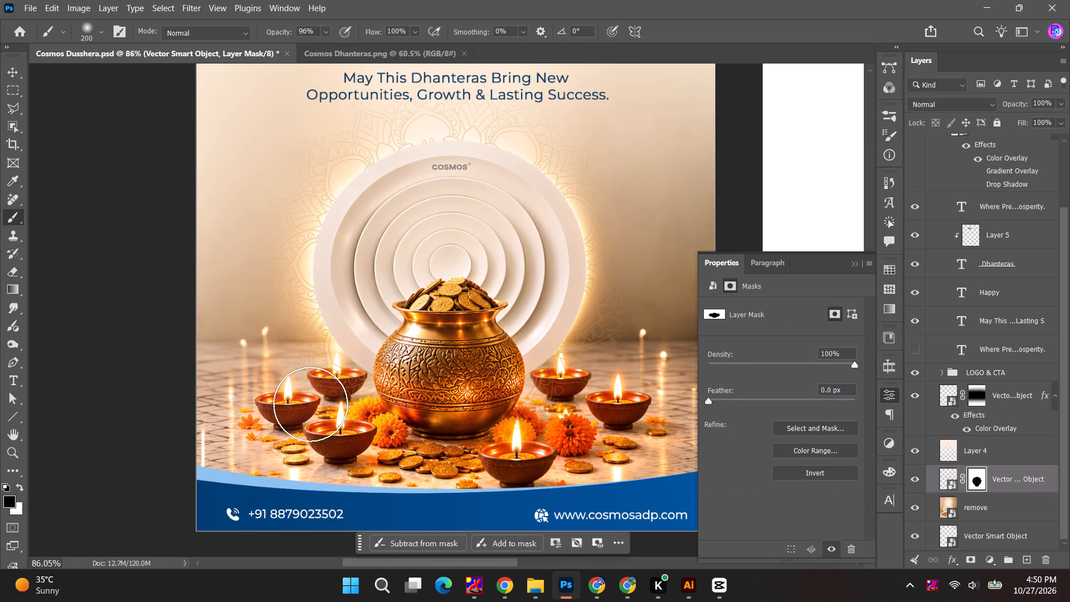
pyautogui.moveTo(285, 400); pyautogui.dragTo(510, 412)
pyautogui.moveTo(301, 389); pyautogui.dragTo(386, 397)
pyautogui.click(338, 389)
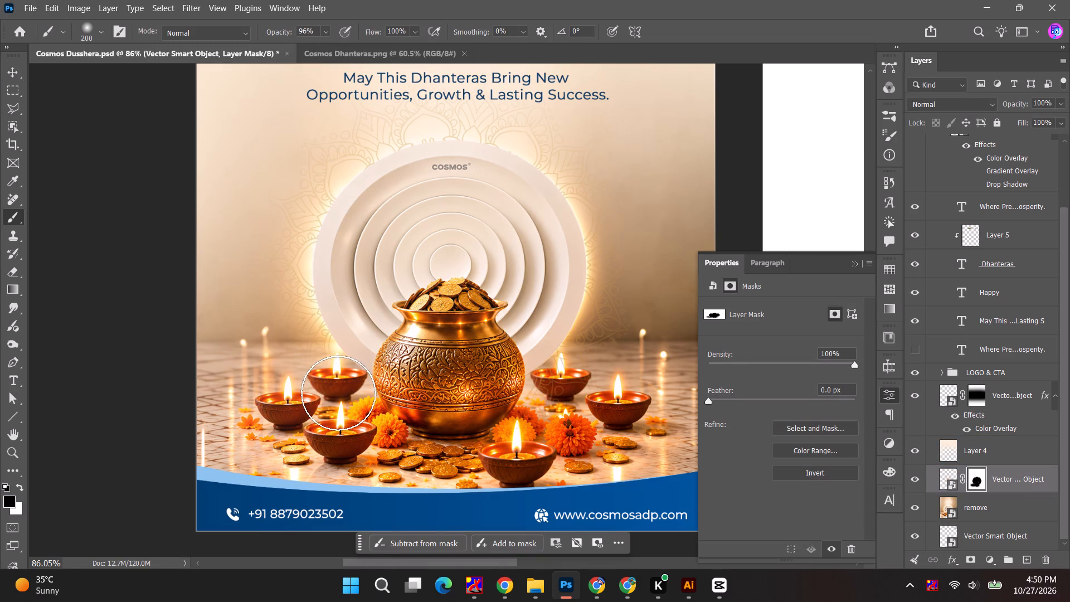
pyautogui.click(338, 393)
pyautogui.moveTo(310, 385); pyautogui.dragTo(389, 388)
pyautogui.moveTo(308, 381); pyautogui.dragTo(557, 390)
pyautogui.moveTo(533, 387); pyautogui.dragTo(721, 386)
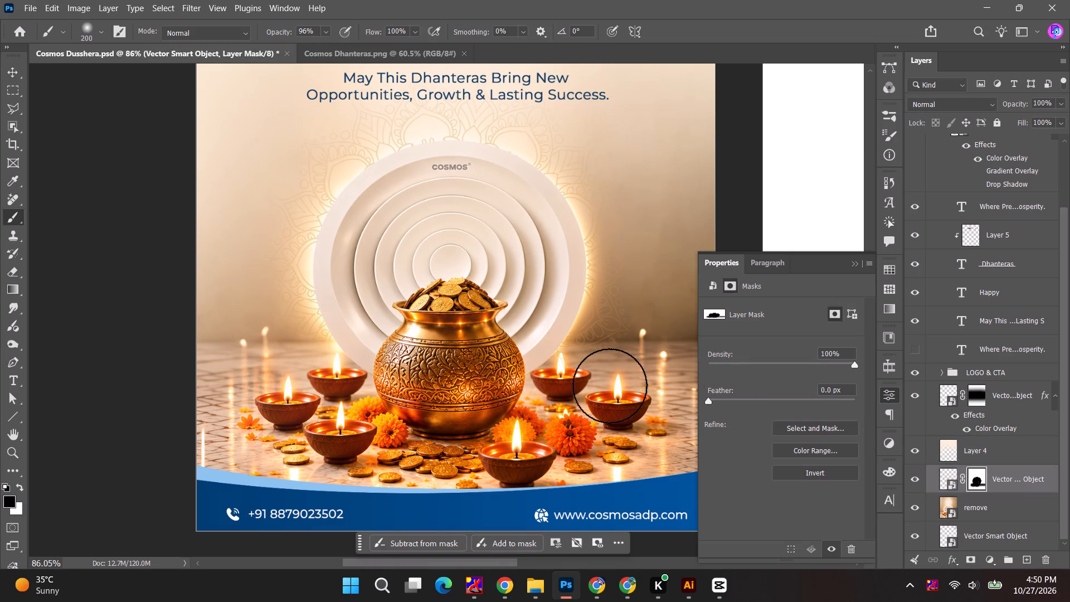
pyautogui.moveTo(470, 386); pyautogui.dragTo(722, 390)
pyautogui.moveTo(550, 392); pyautogui.dragTo(718, 392)
pyautogui.moveTo(651, 385); pyautogui.dragTo(498, 387)
pyautogui.moveTo(598, 381); pyautogui.dragTo(728, 381)
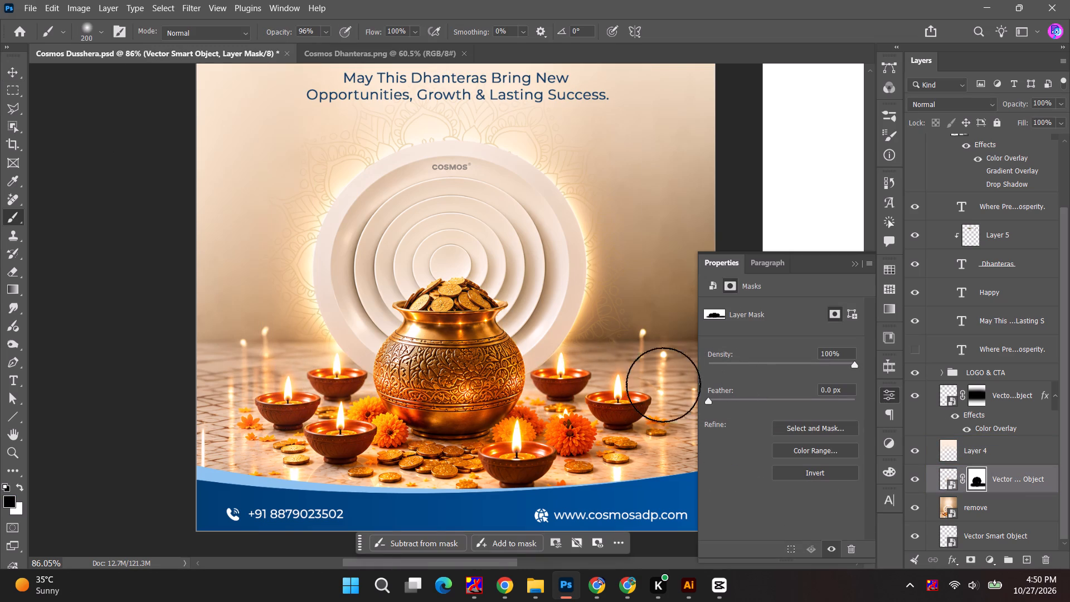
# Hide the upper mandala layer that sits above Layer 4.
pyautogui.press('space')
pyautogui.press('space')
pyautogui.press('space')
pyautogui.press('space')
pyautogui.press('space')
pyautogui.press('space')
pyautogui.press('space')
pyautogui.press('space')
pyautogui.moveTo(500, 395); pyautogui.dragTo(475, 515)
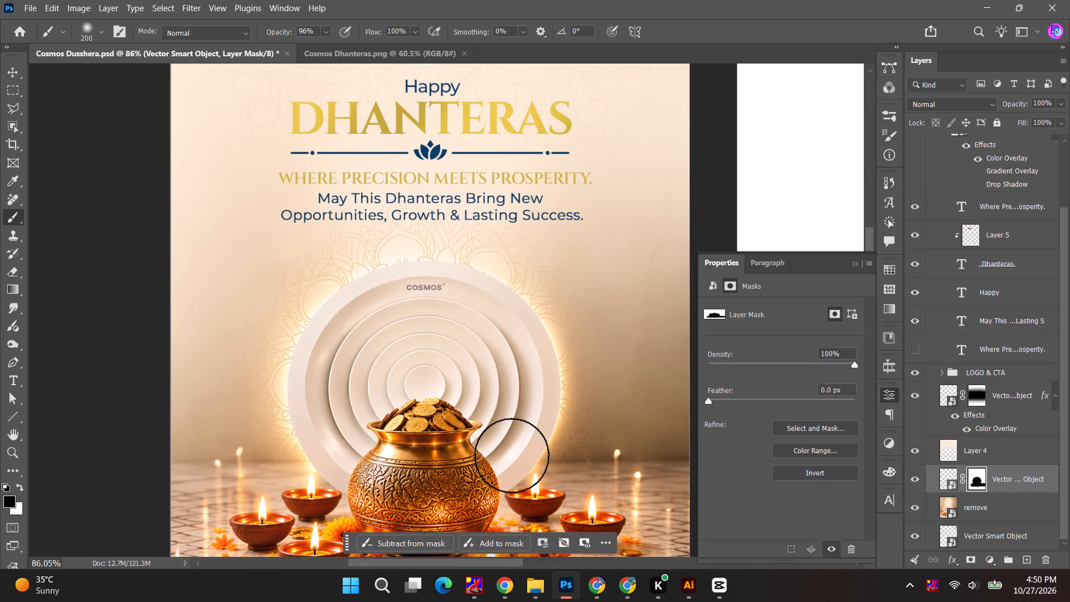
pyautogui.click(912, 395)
# Unlink the diffuser mandala from its mask and resize only the artwork to about 807 × 759 px, centred on the diffuser.
pyautogui.keyDown('alt'); pyautogui.scroll(-5, 531, 348); pyautogui.keyUp('alt')
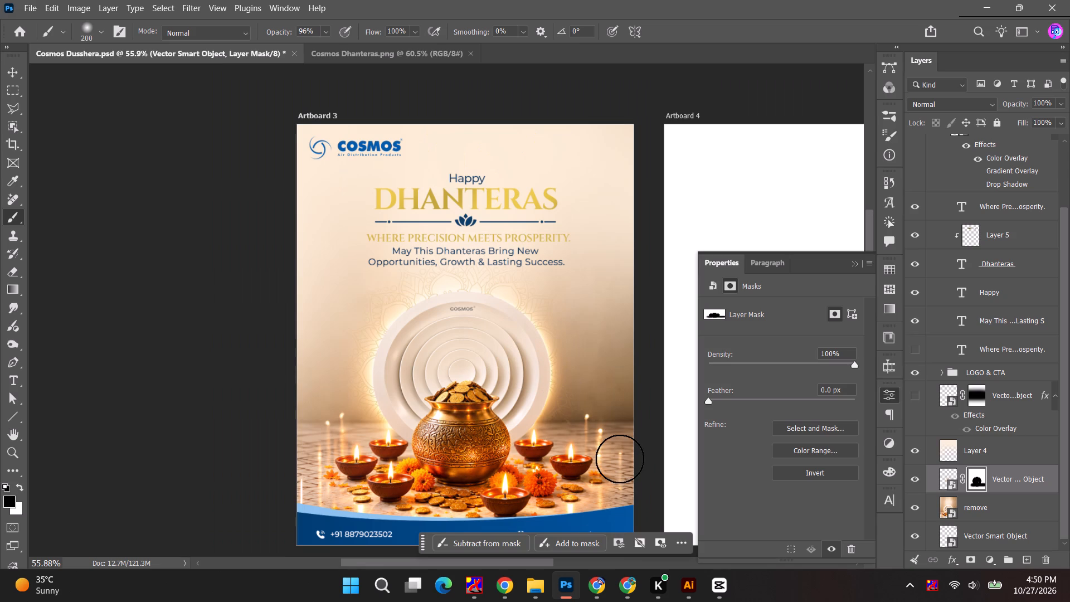
pyautogui.keyDown('shift'); pyautogui.click(961, 479); pyautogui.keyUp('shift')
pyautogui.click(948, 478)
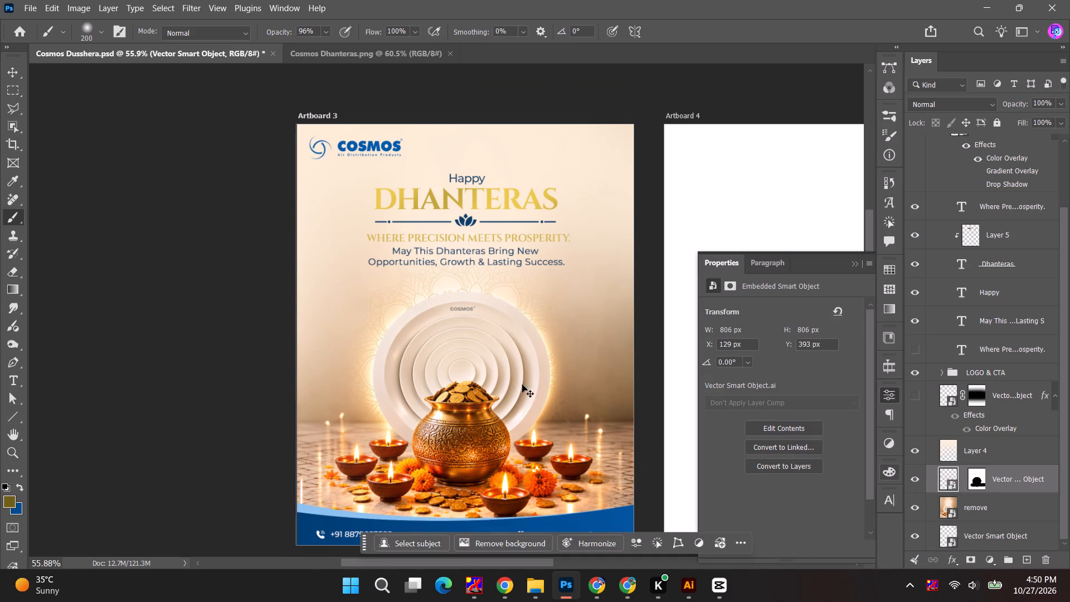
pyautogui.hotkey('ctrl', 't')
pyautogui.keyDown('alt'); pyautogui.keyDown('shift'); pyautogui.moveTo(586, 249); pyautogui.dragTo(621, 212); pyautogui.keyUp('shift'); pyautogui.keyUp('alt')
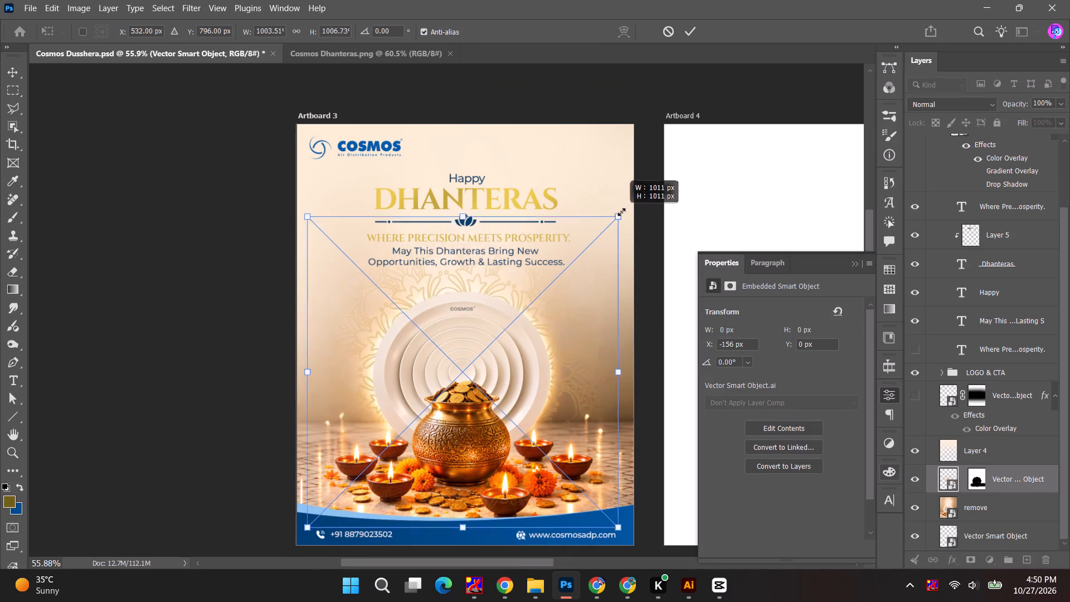
pyautogui.keyDown('alt'); pyautogui.keyDown('shift'); pyautogui.moveTo(621, 212); pyautogui.dragTo(600, 209); pyautogui.keyUp('shift'); pyautogui.keyUp('alt')
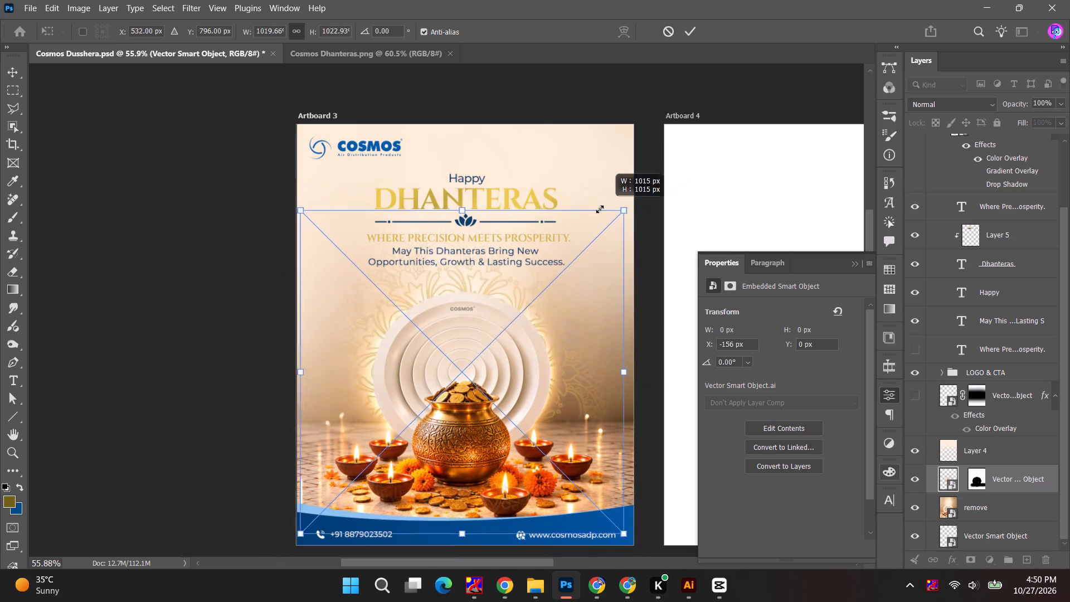
pyautogui.keyDown('alt'); pyautogui.keyDown('shift'); pyautogui.moveTo(600, 209); pyautogui.dragTo(547, 239); pyautogui.keyUp('shift'); pyautogui.keyUp('alt')
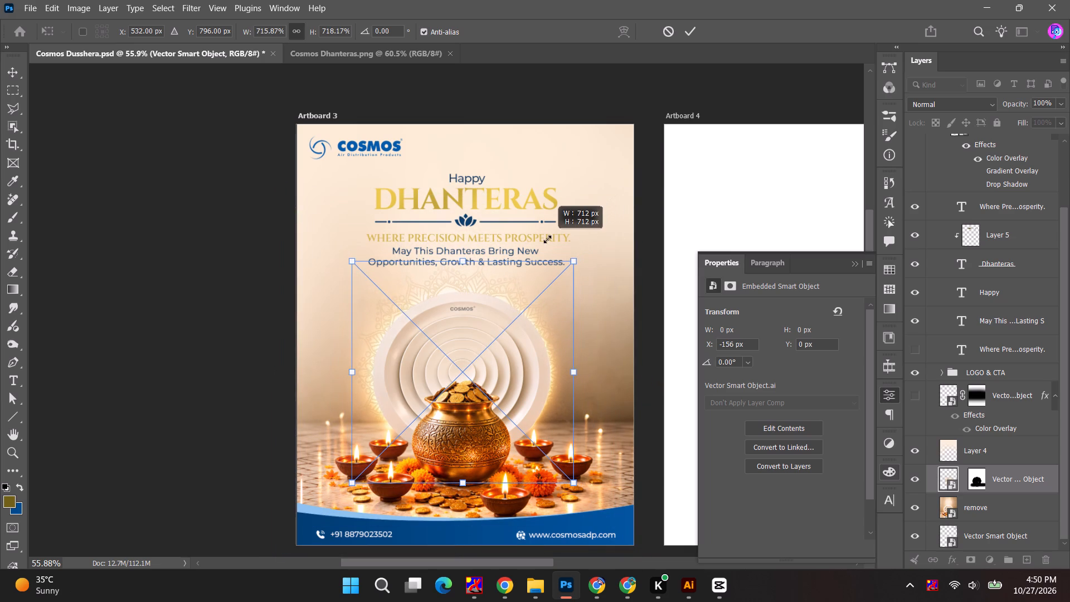
pyautogui.keyDown('alt'); pyautogui.keyDown('shift'); pyautogui.moveTo(547, 239); pyautogui.dragTo(552, 234); pyautogui.keyUp('shift'); pyautogui.keyUp('alt')
pyautogui.moveTo(348, 373); pyautogui.dragTo(338, 373)
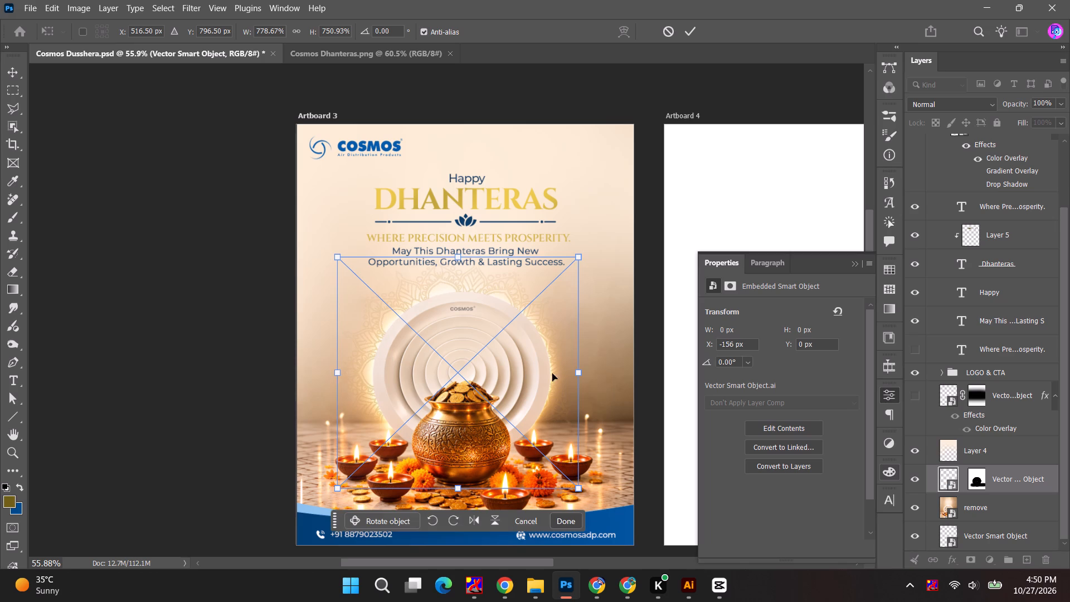
pyautogui.moveTo(581, 373); pyautogui.dragTo(593, 372)
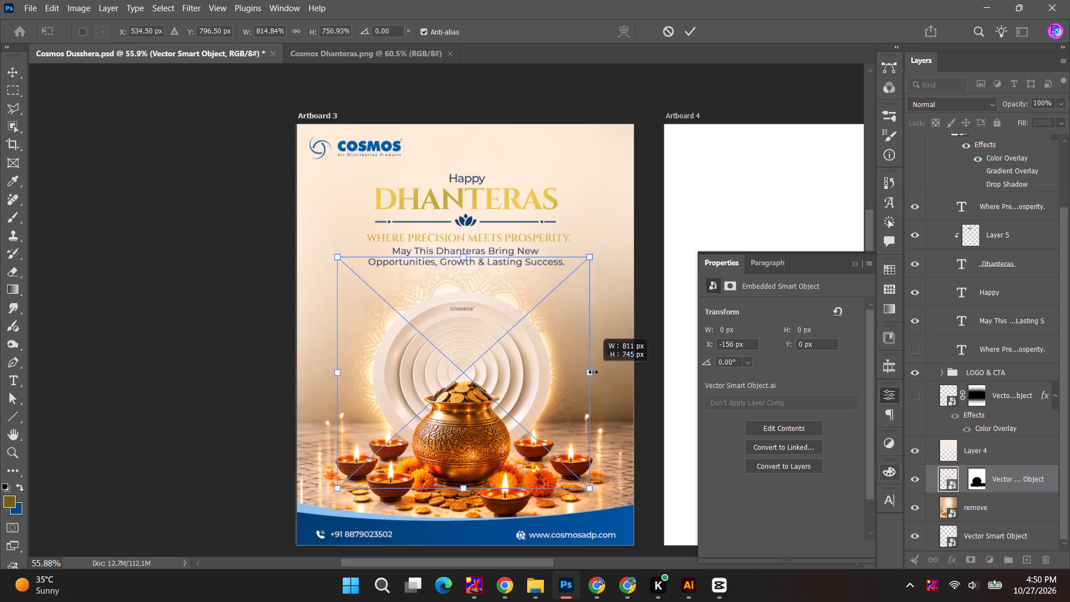
pyautogui.moveTo(593, 372); pyautogui.dragTo(591, 371)
pyautogui.click(468, 258)
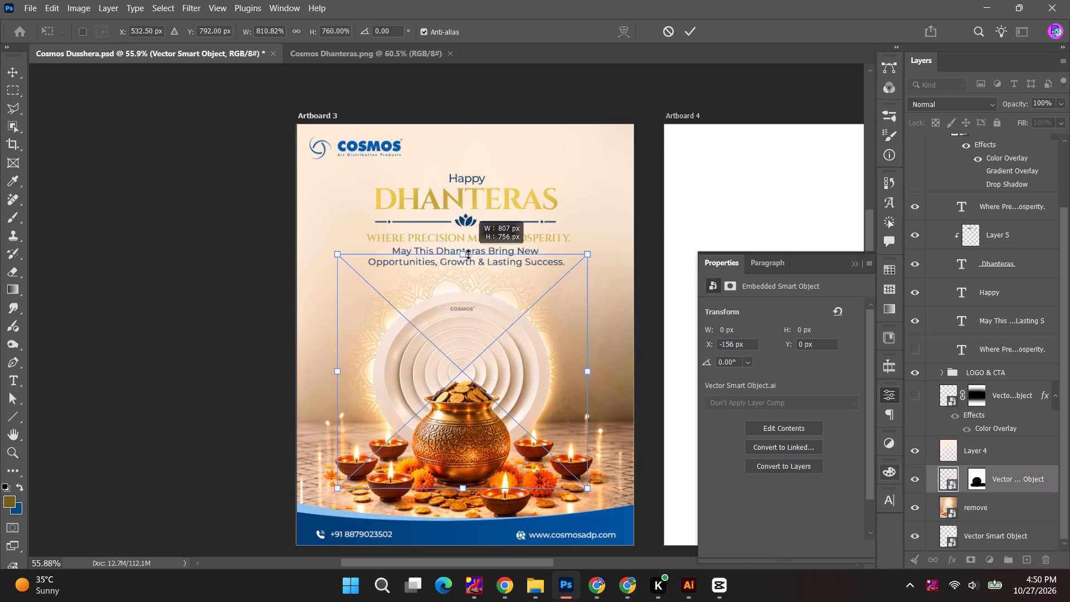
pyautogui.click(468, 350)
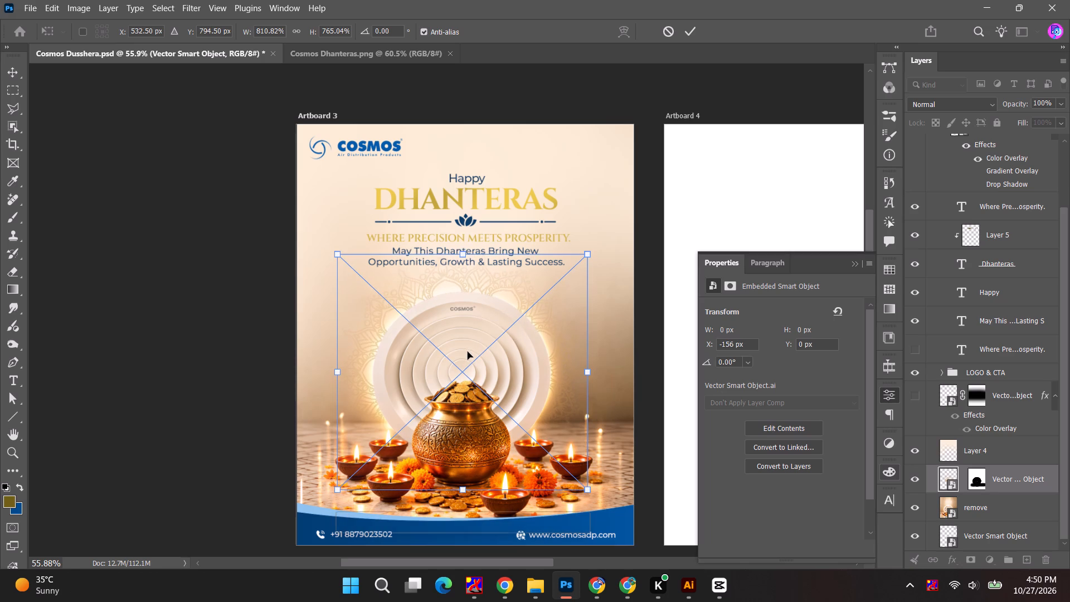
pyautogui.click(694, 31)
# Rasterize the diffuser mandala smart object and deselect it.
pyautogui.click(697, 76)
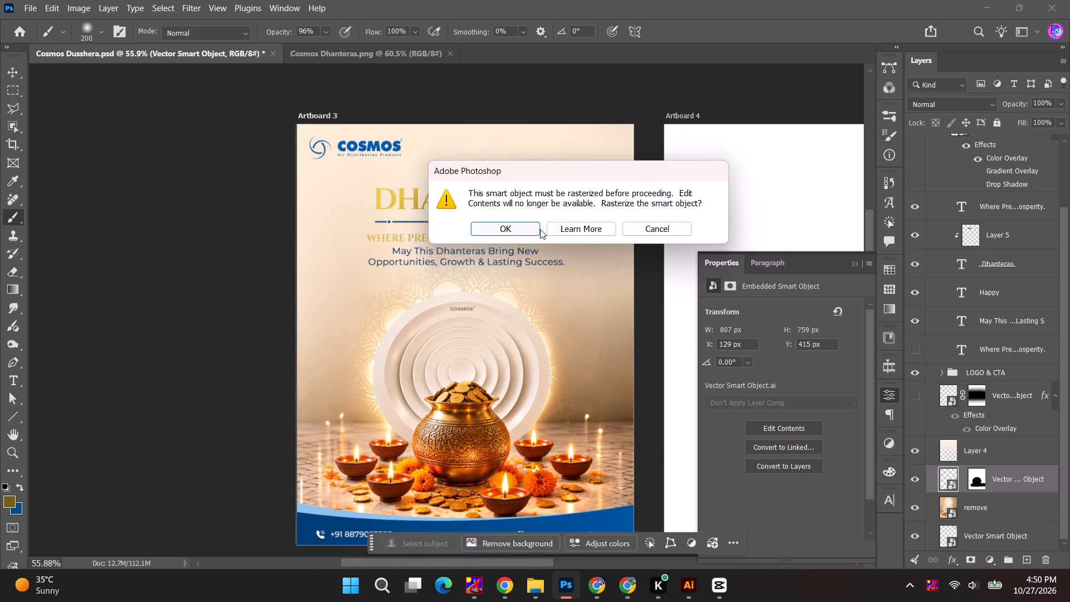
pyautogui.click(515, 230)
pyautogui.click(8, 72)
pyautogui.click(103, 184)
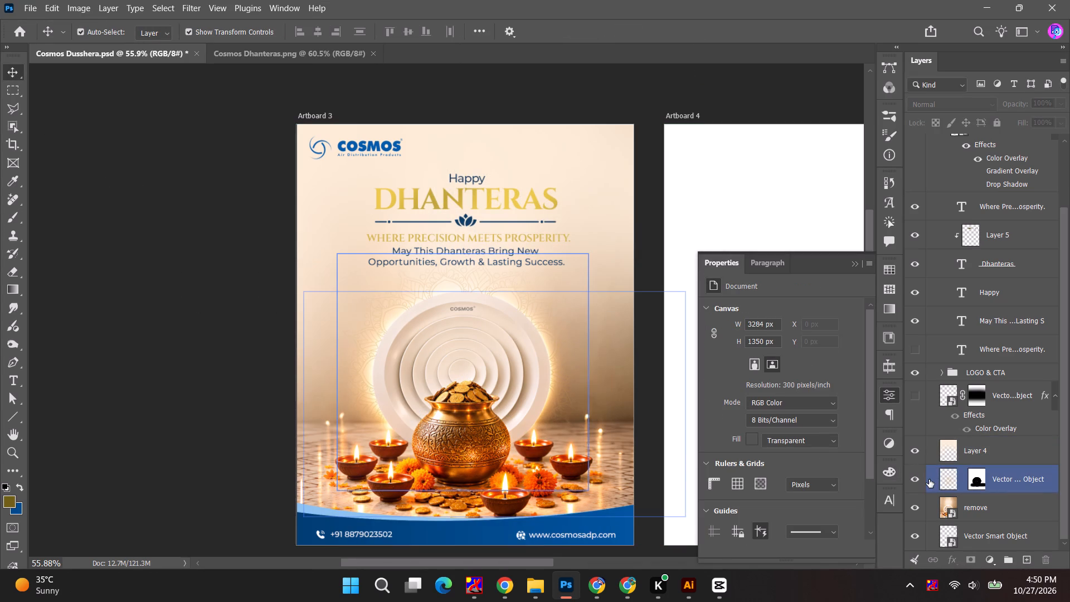
# Move the bottommost Vector Smart Object layer above "remove" and delete it.
pyautogui.click(946, 480)
pyautogui.scroll(-4, 946, 480)
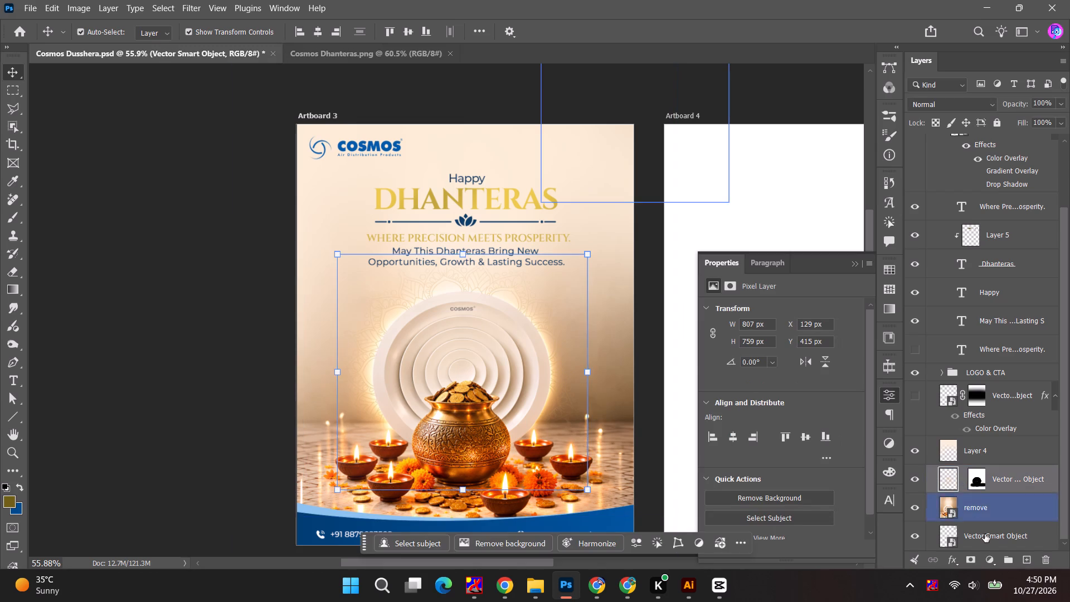
pyautogui.click(985, 534)
pyautogui.moveTo(1029, 540); pyautogui.dragTo(1024, 498)
pyautogui.keyDown('alt'); pyautogui.scroll(4, 585, 166); pyautogui.keyUp('alt')
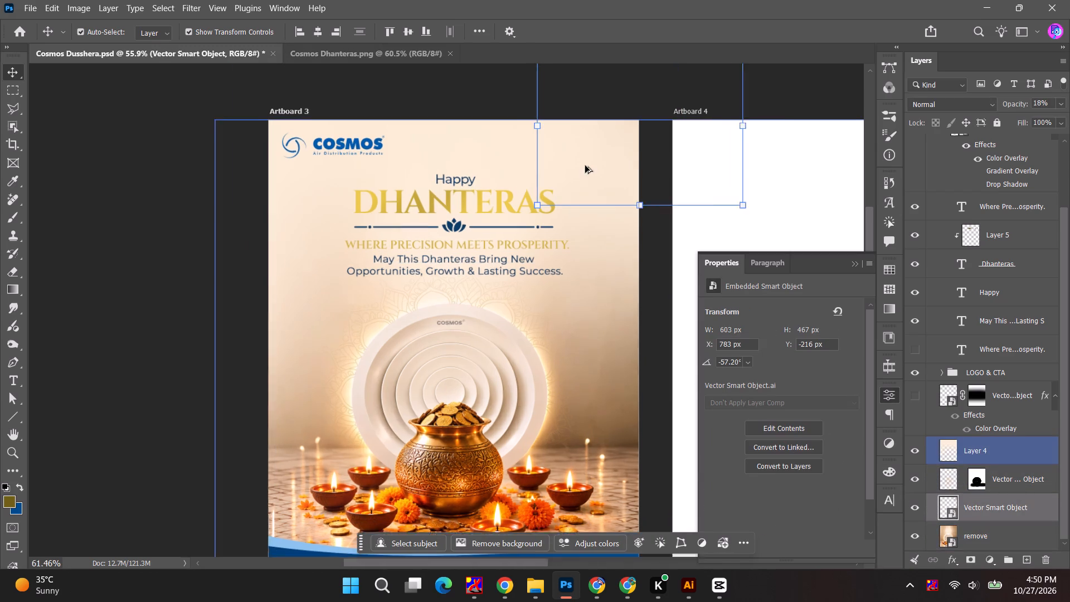
pyautogui.press('BackSpace')
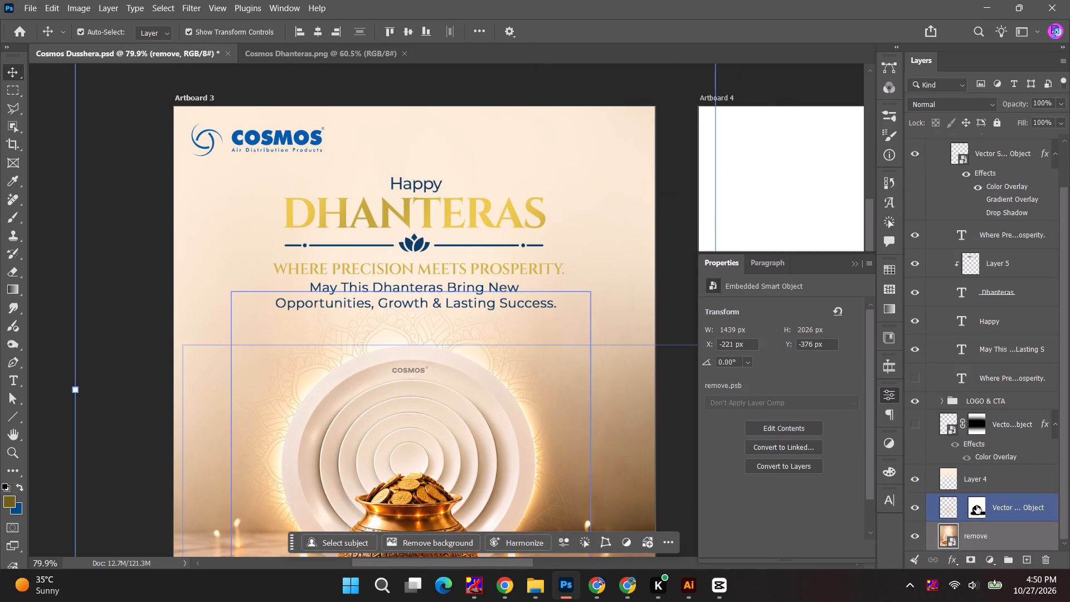
# Show the mandala layer above Layer 4 again and disable its layer mask.
pyautogui.click(1013, 506)
pyautogui.click(914, 426)
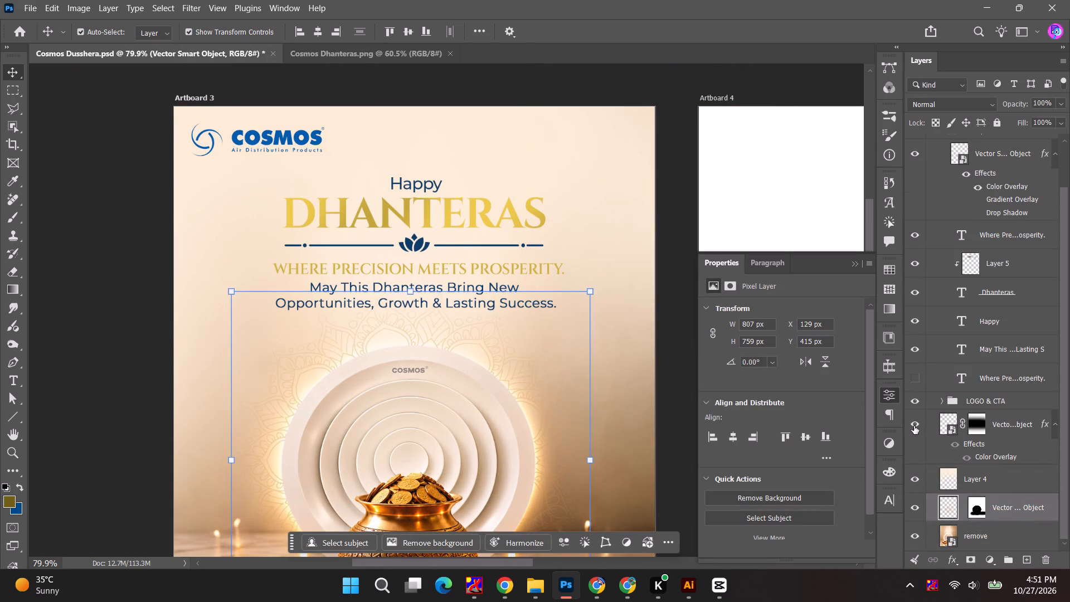
pyautogui.hotkey('ctrl', 't')
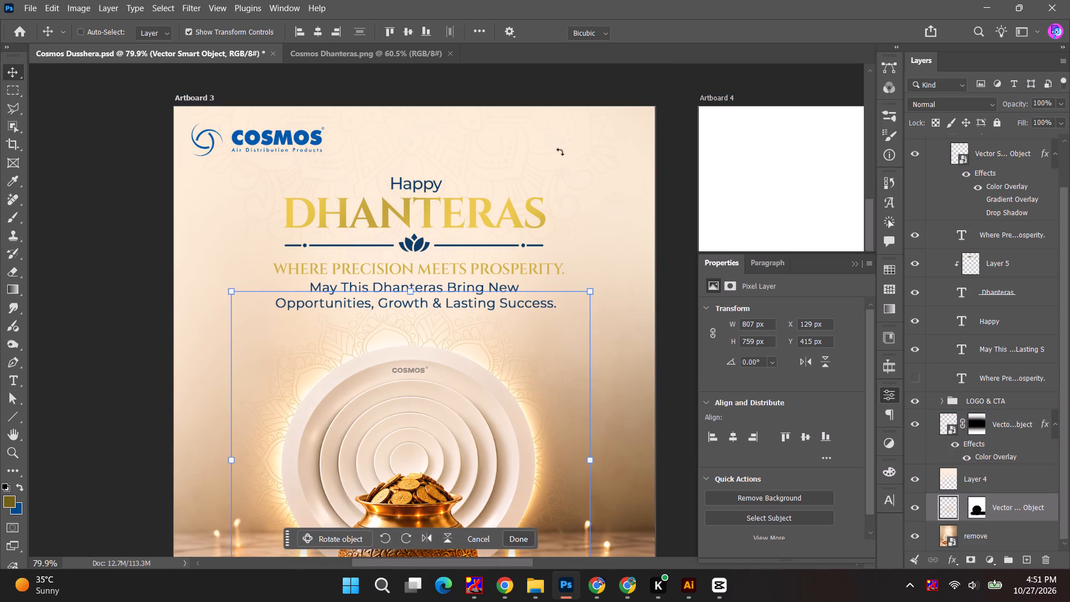
pyautogui.click(1015, 433)
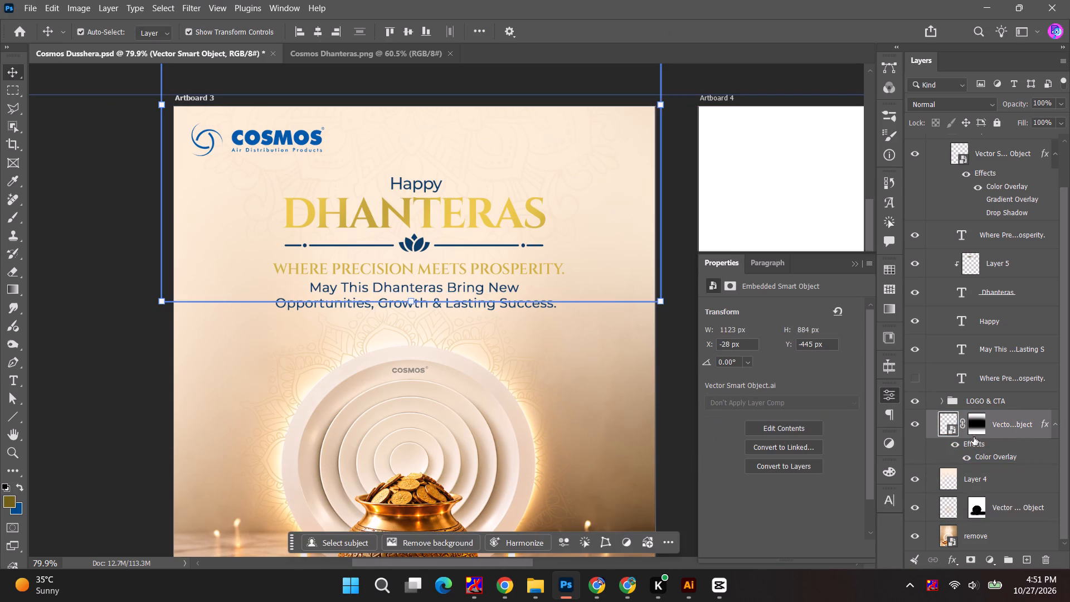
pyautogui.keyDown('shift'); pyautogui.click(977, 425); pyautogui.keyUp('shift')
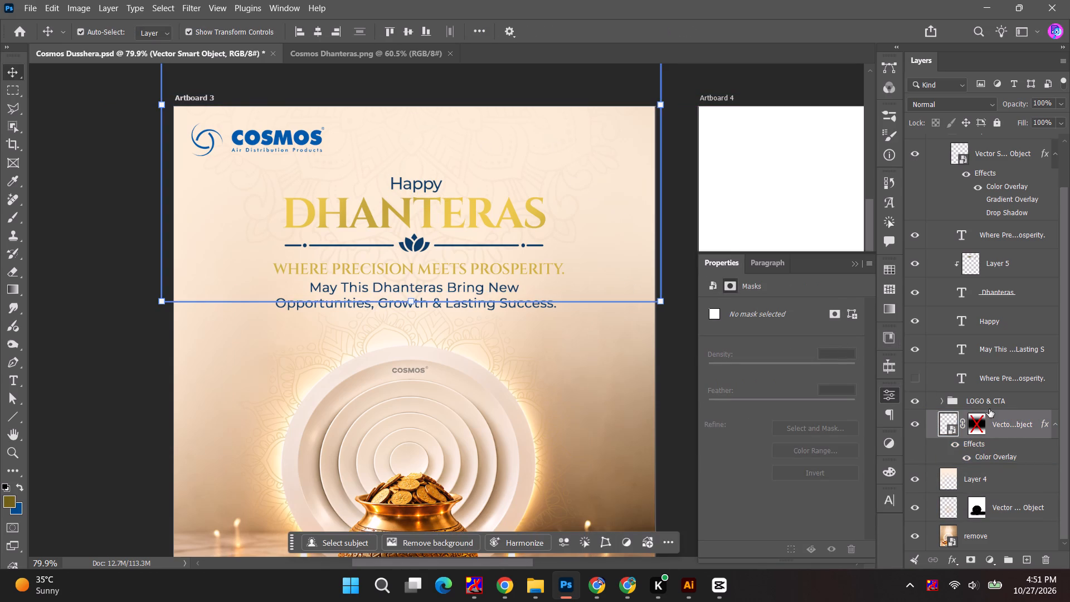
# Scale the upper mandala to about 66%, rotate it about 64.3° and place it over the artboard's upper-right corner.
pyautogui.click(1005, 424)
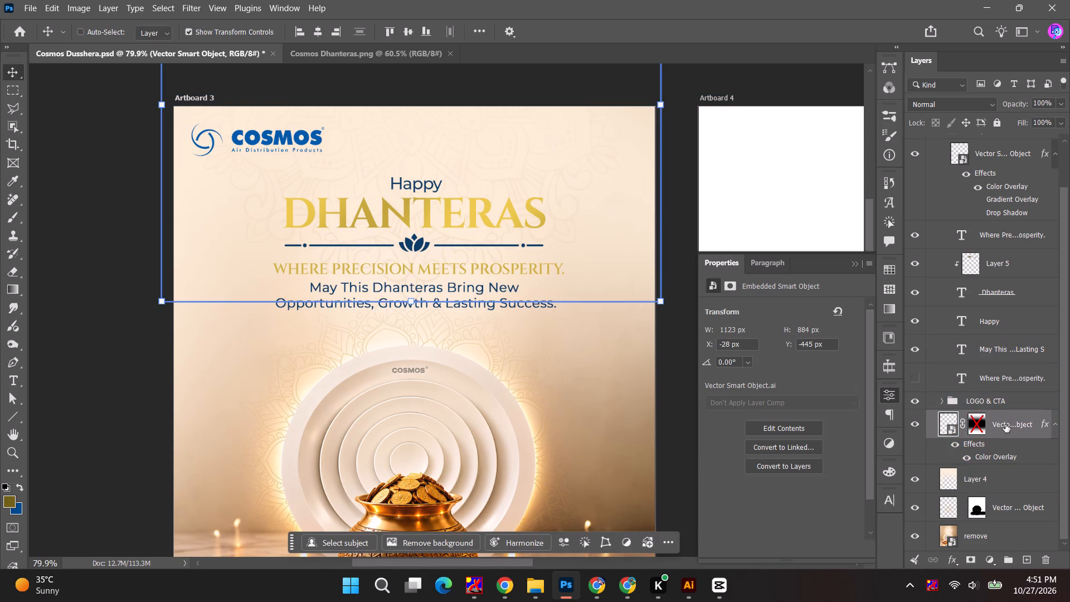
pyautogui.hotkey('ctrl', 't')
pyautogui.moveTo(492, 158); pyautogui.dragTo(622, 190)
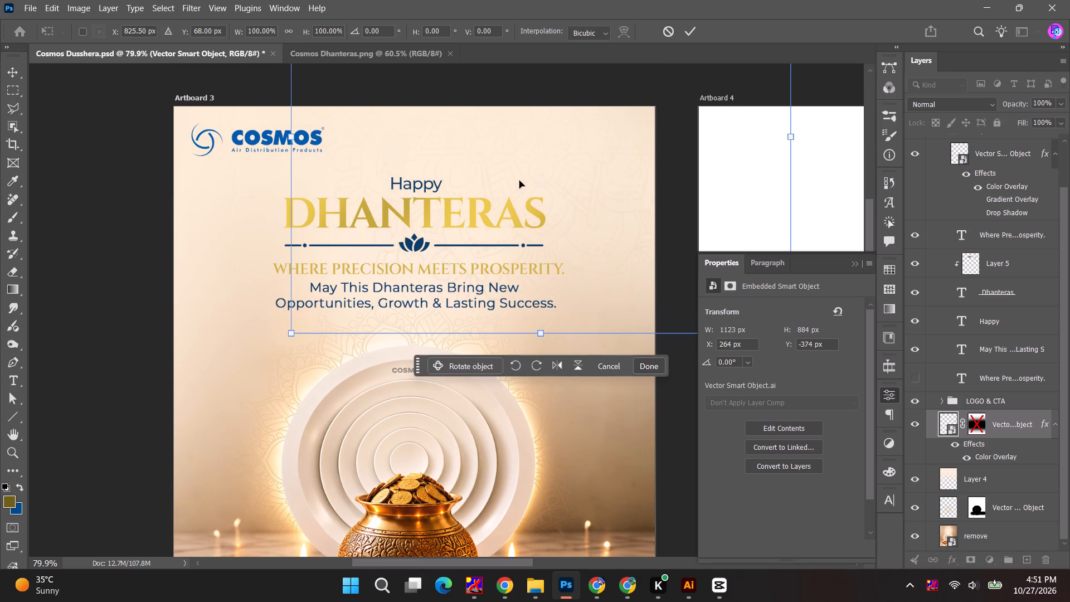
pyautogui.press('space')
pyautogui.moveTo(514, 167); pyautogui.dragTo(519, 175)
pyautogui.keyDown('shift'); pyautogui.moveTo(545, 344); pyautogui.dragTo(633, 216); pyautogui.keyUp('shift')
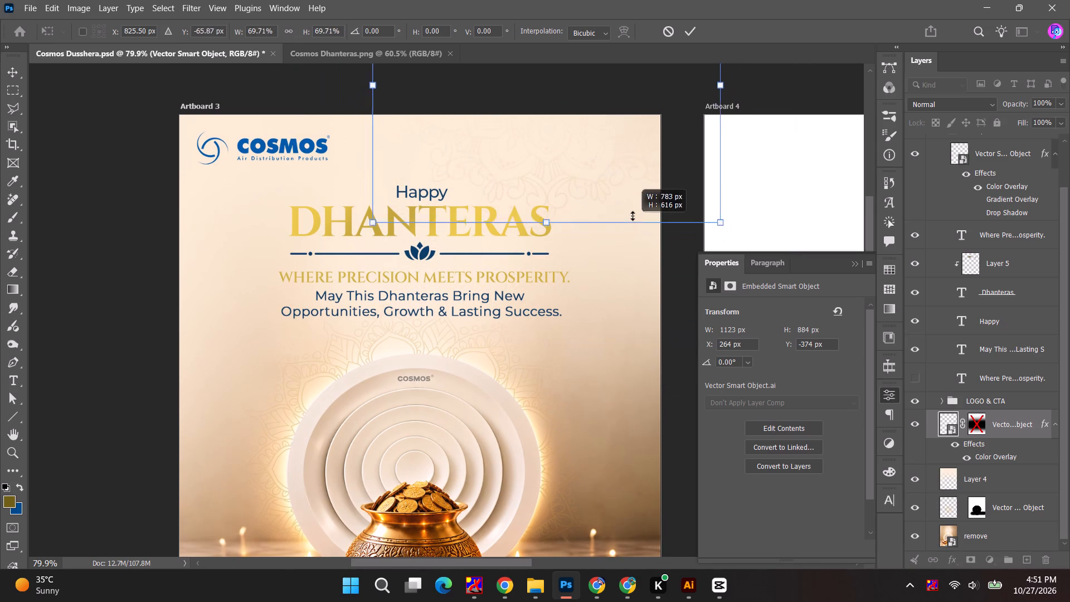
pyautogui.keyDown('shift'); pyautogui.moveTo(633, 216); pyautogui.dragTo(634, 210); pyautogui.keyUp('shift')
pyautogui.moveTo(722, 218); pyautogui.dragTo(504, 264)
pyautogui.moveTo(492, 156); pyautogui.dragTo(593, 206)
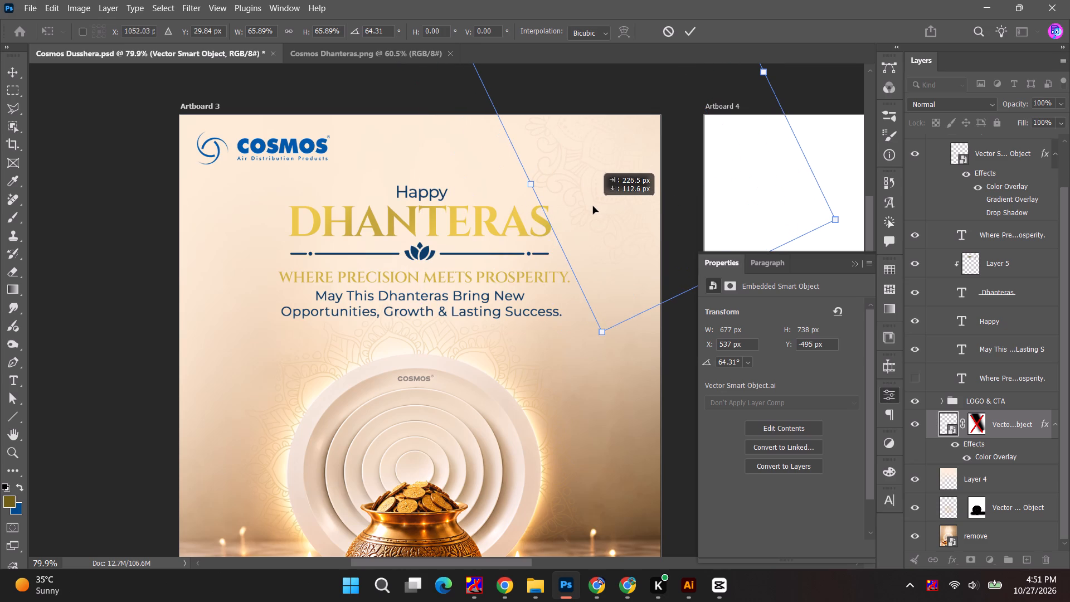
pyautogui.moveTo(593, 206); pyautogui.dragTo(592, 206)
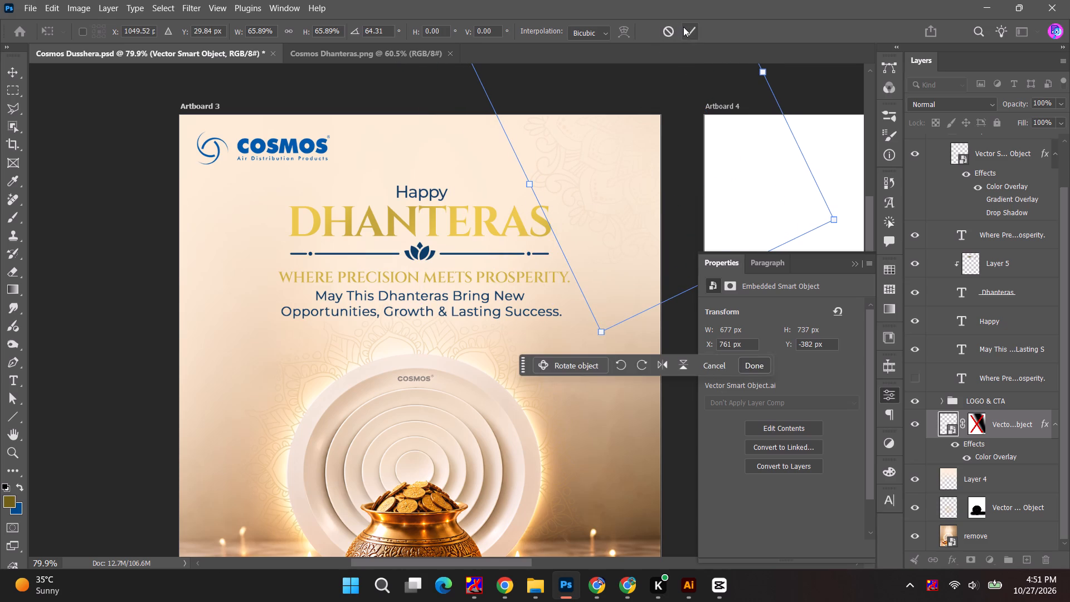
pyautogui.click(683, 27)
pyautogui.click(144, 163)
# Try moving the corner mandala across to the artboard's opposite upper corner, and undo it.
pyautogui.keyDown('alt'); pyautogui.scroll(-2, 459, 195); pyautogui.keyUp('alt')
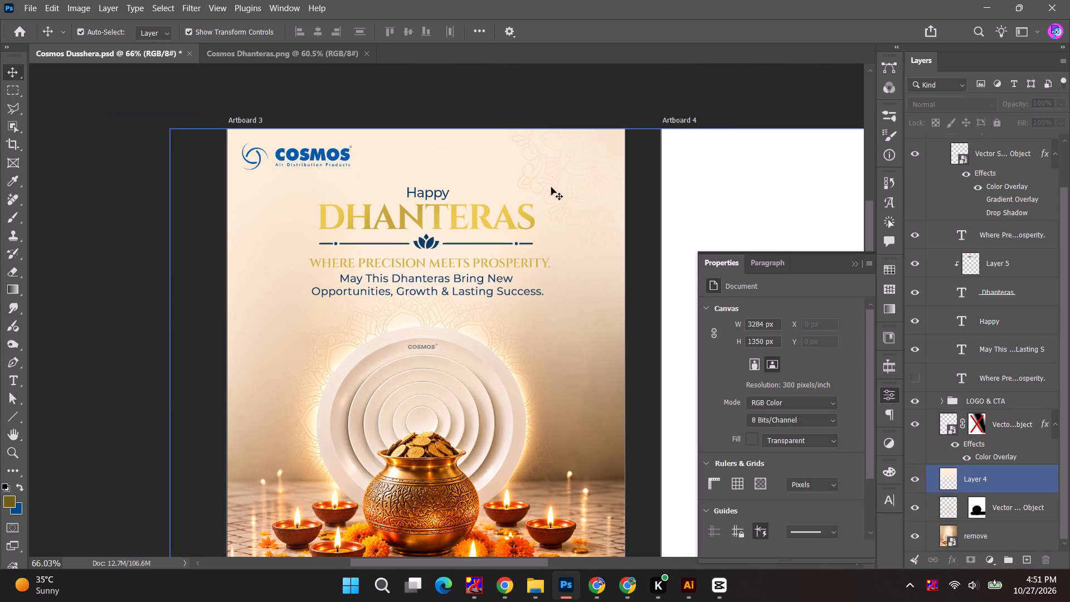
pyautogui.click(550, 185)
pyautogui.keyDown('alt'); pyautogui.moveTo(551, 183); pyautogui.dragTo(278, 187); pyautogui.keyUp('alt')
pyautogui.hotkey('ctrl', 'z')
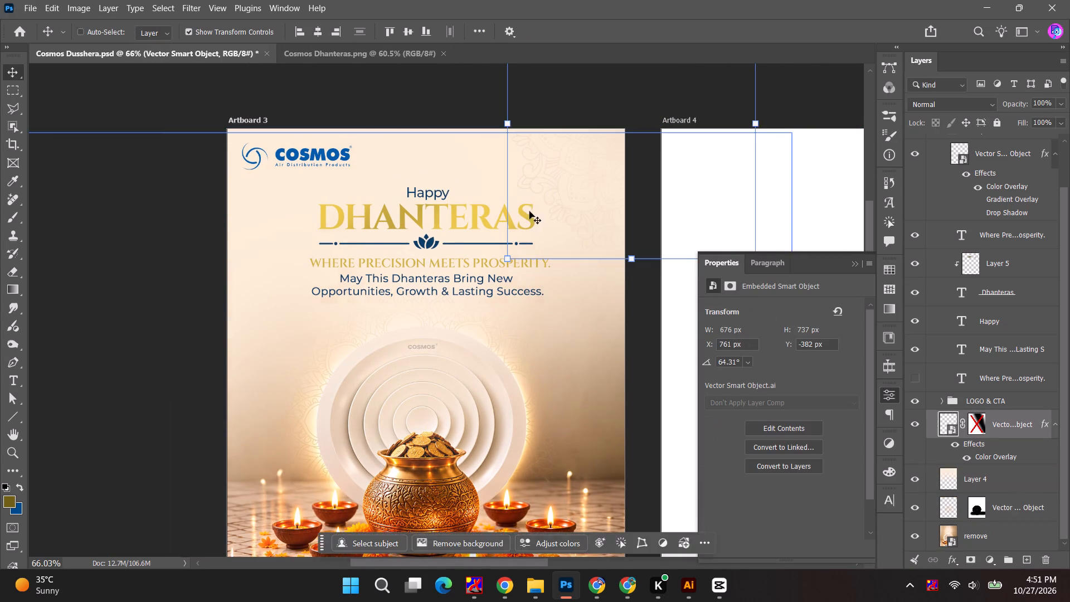
# Nudge the corner mandala left to X 745 px.
pyautogui.click(548, 183)
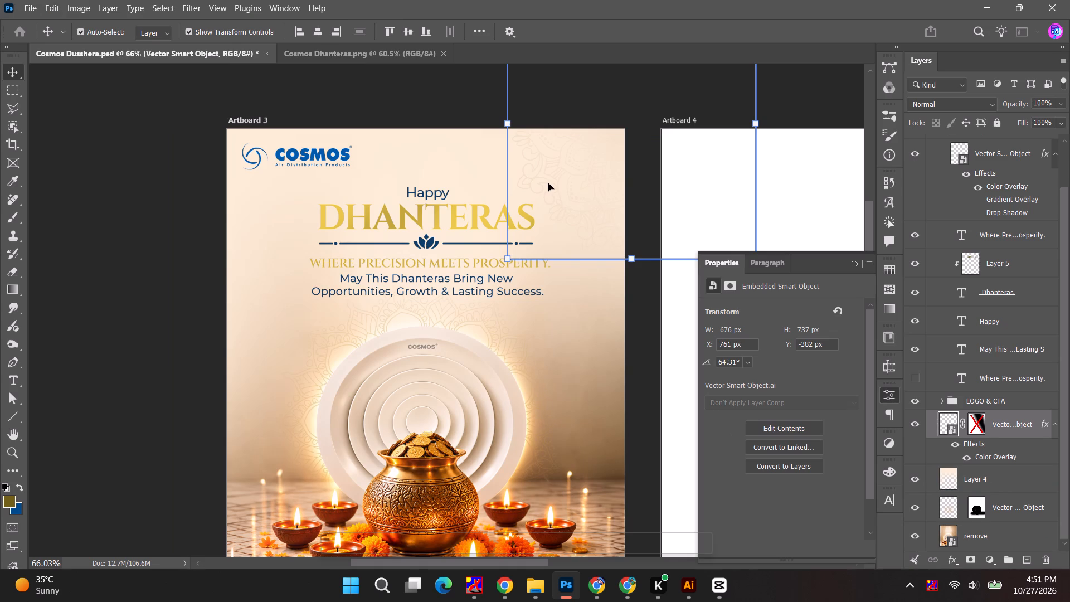
pyautogui.press('Left')
pyautogui.press('Left')
pyautogui.press('Left')
pyautogui.press('Left')
pyautogui.press('Left')
pyautogui.press('Left')
pyautogui.press('Left')
pyautogui.press('Left')
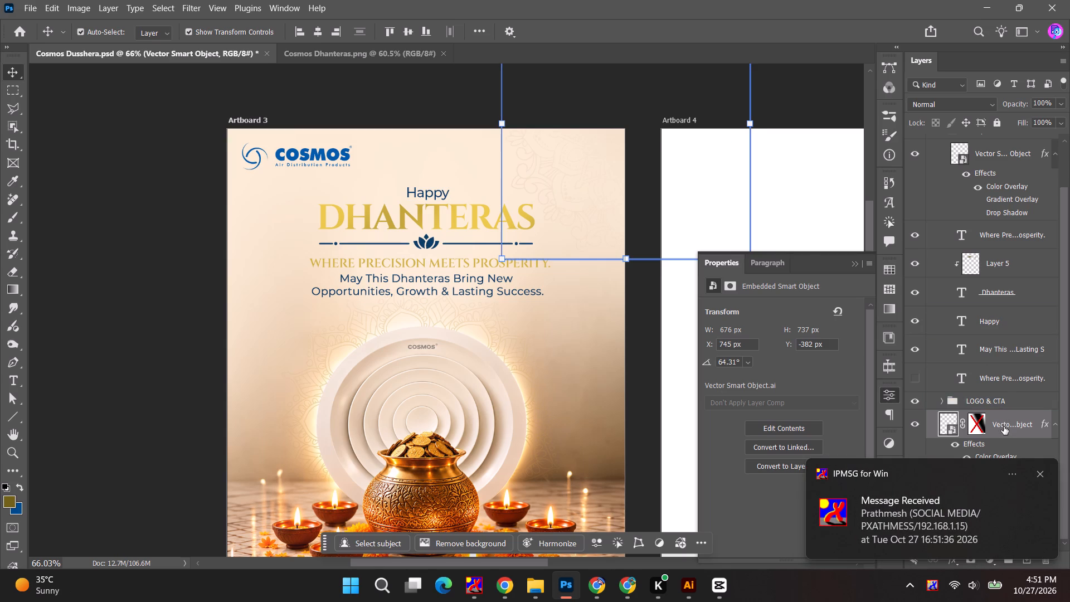
# Duplicate the corner mandala, move the copy to X -335 px, Y -344 px over the artboard's upper-left corner and flip it horizontally.
pyautogui.keyDown('alt'); pyautogui.moveTo(1004, 428); pyautogui.dragTo(1003, 413); pyautogui.keyUp('alt')
pyautogui.hotkey('ctrl', 't')
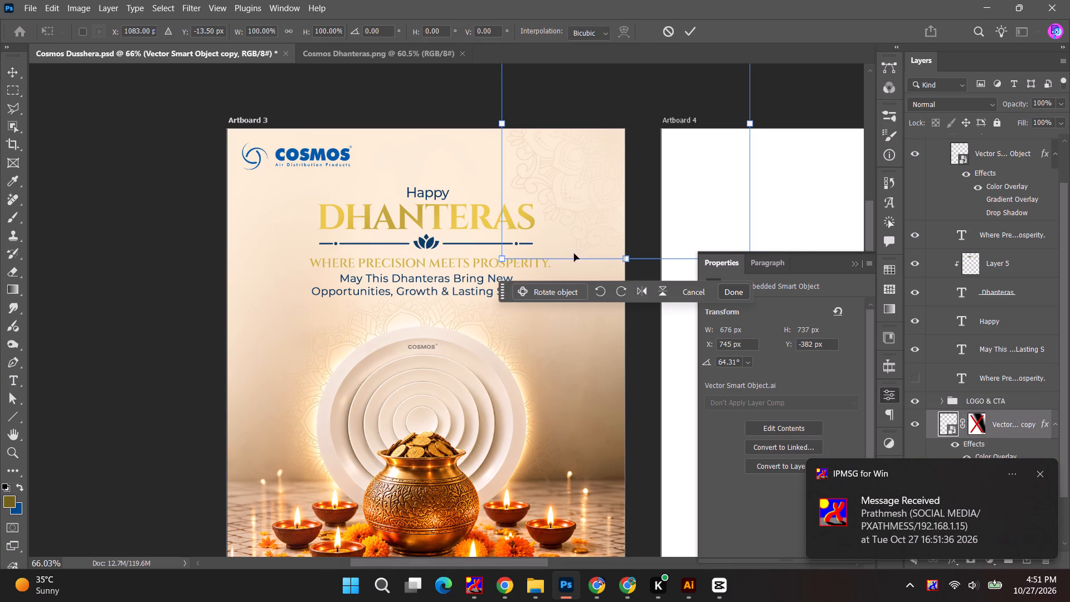
pyautogui.moveTo(558, 177); pyautogui.dragTo(189, 192)
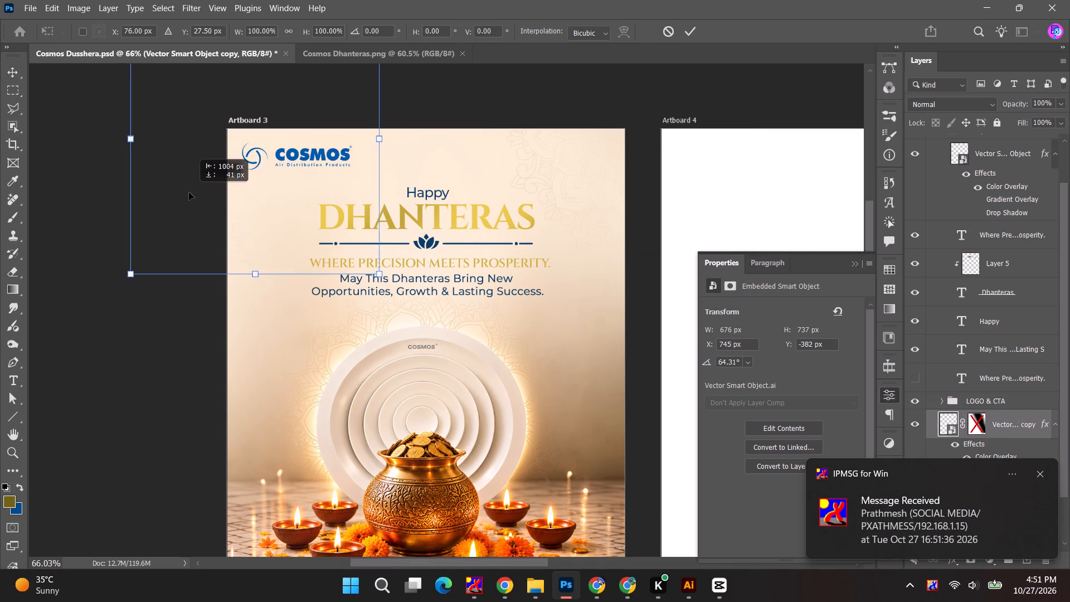
pyautogui.moveTo(189, 192); pyautogui.dragTo(161, 191)
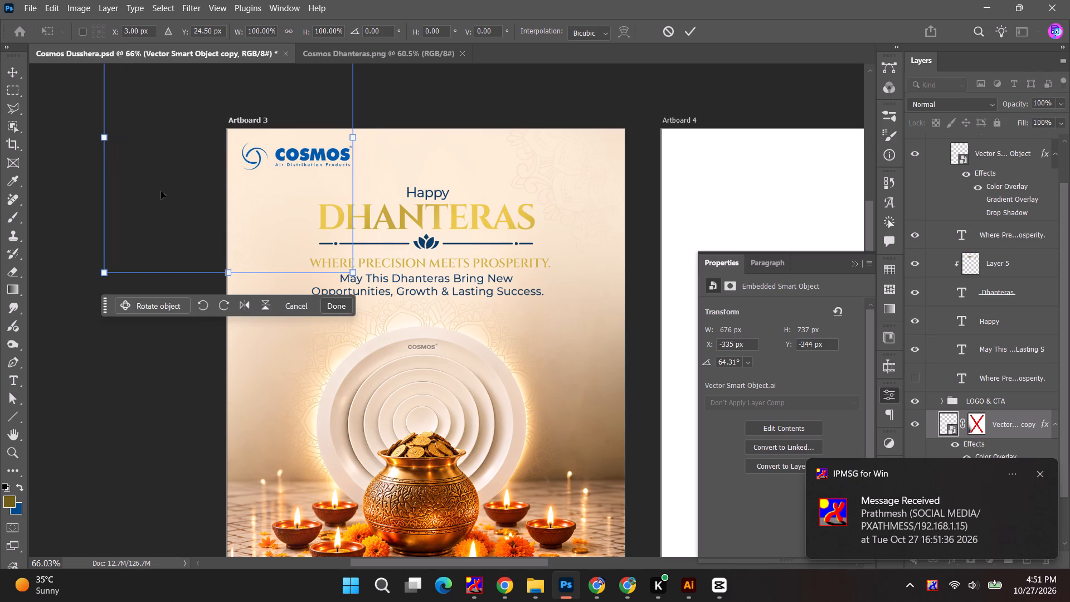
pyautogui.hotkey('ctrl', 't')
pyautogui.click(239, 303)
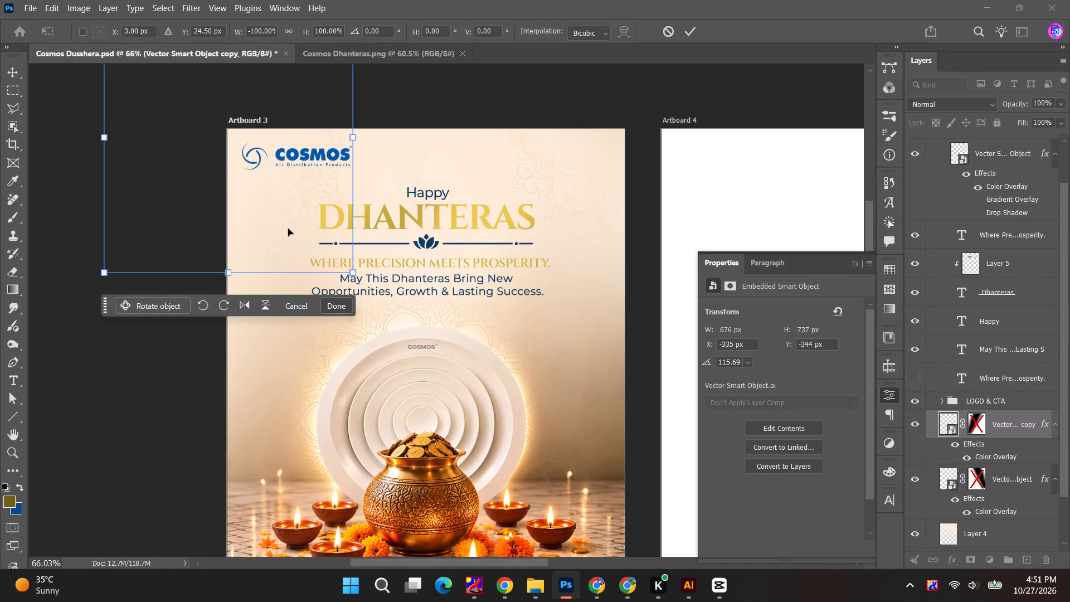
pyautogui.hotkey('ctrl', 't')
pyautogui.click(697, 34)
pyautogui.click(584, 98)
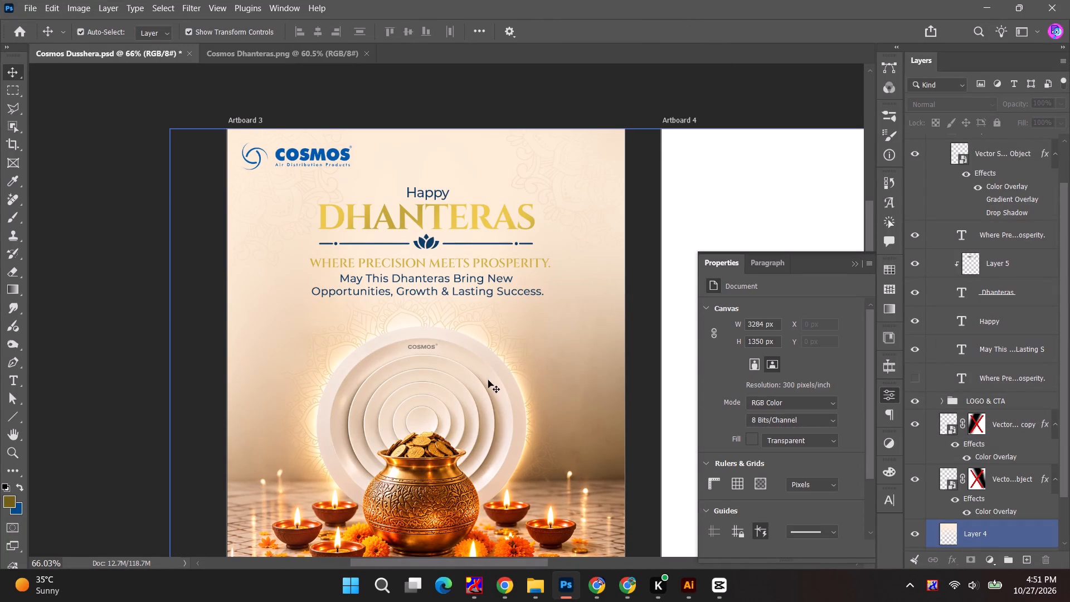
# Examine the whole Dhanteras artboard, comparing it with Layer 4 hidden and shown.
pyautogui.keyDown('alt'); pyautogui.scroll(-4, 436, 369); pyautogui.keyUp('alt')
pyautogui.press('space')
pyautogui.press('space')
pyautogui.press('space')
pyautogui.press('space')
pyautogui.moveTo(498, 394); pyautogui.dragTo(488, 366)
pyautogui.keyDown('alt'); pyautogui.scroll(-3, 493, 330); pyautogui.keyUp('alt')
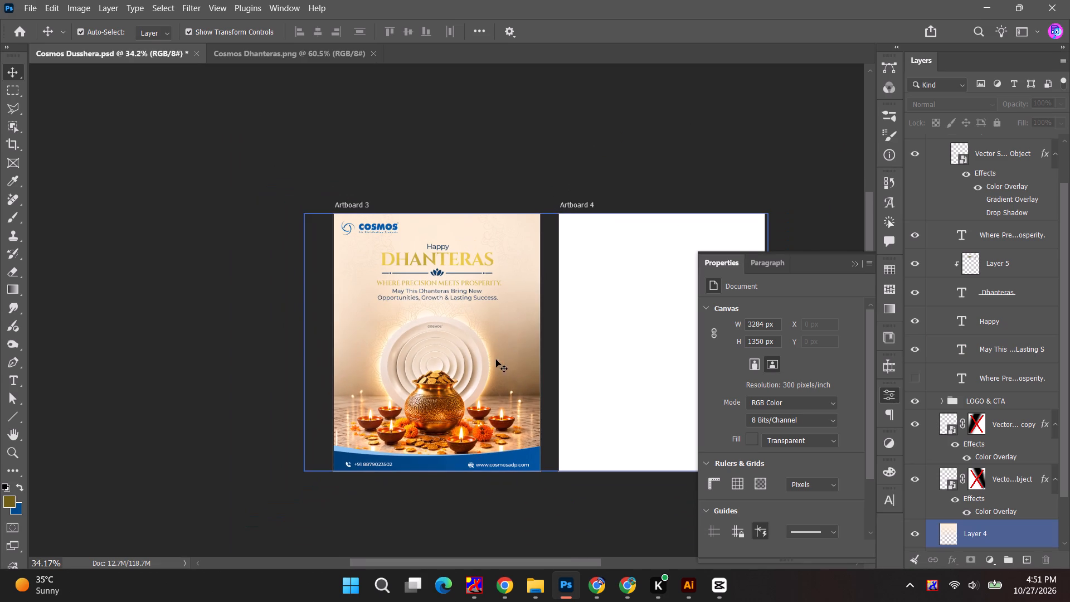
pyautogui.press('space')
pyautogui.press('space')
pyautogui.press('space')
pyautogui.press('space')
pyautogui.moveTo(496, 358); pyautogui.dragTo(495, 326)
pyautogui.keyDown('alt'); pyautogui.scroll(2, 449, 347); pyautogui.keyUp('alt')
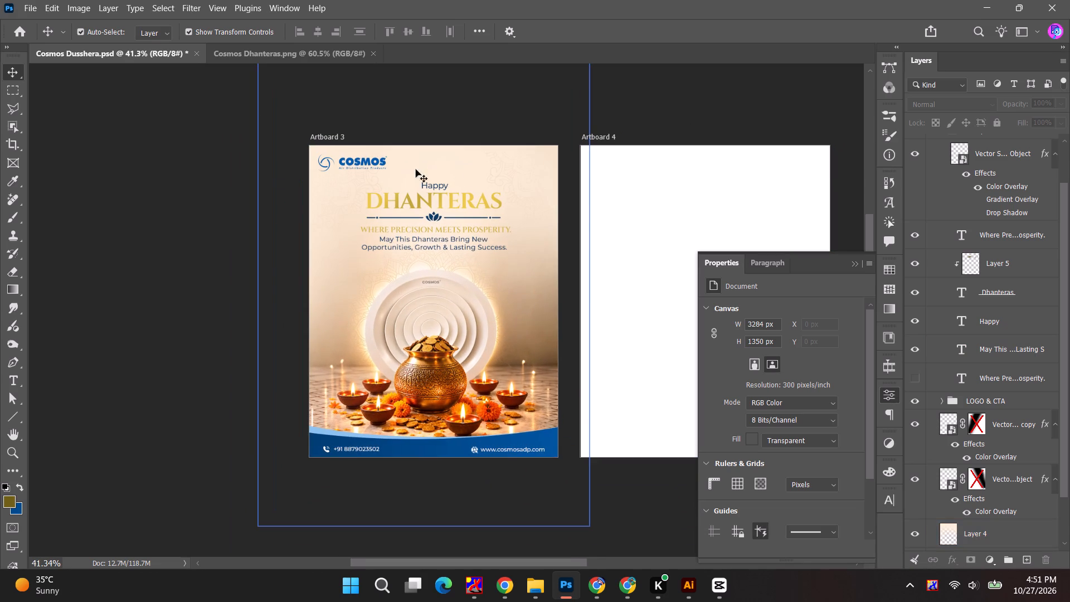
pyautogui.click(341, 137)
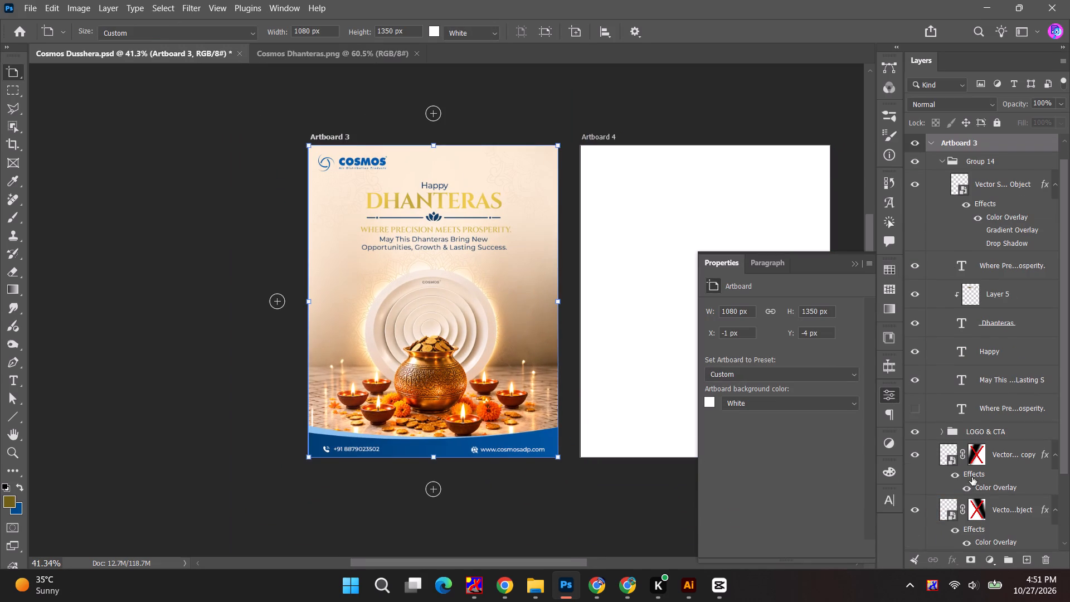
pyautogui.scroll(-5, 971, 480)
pyautogui.click(913, 478)
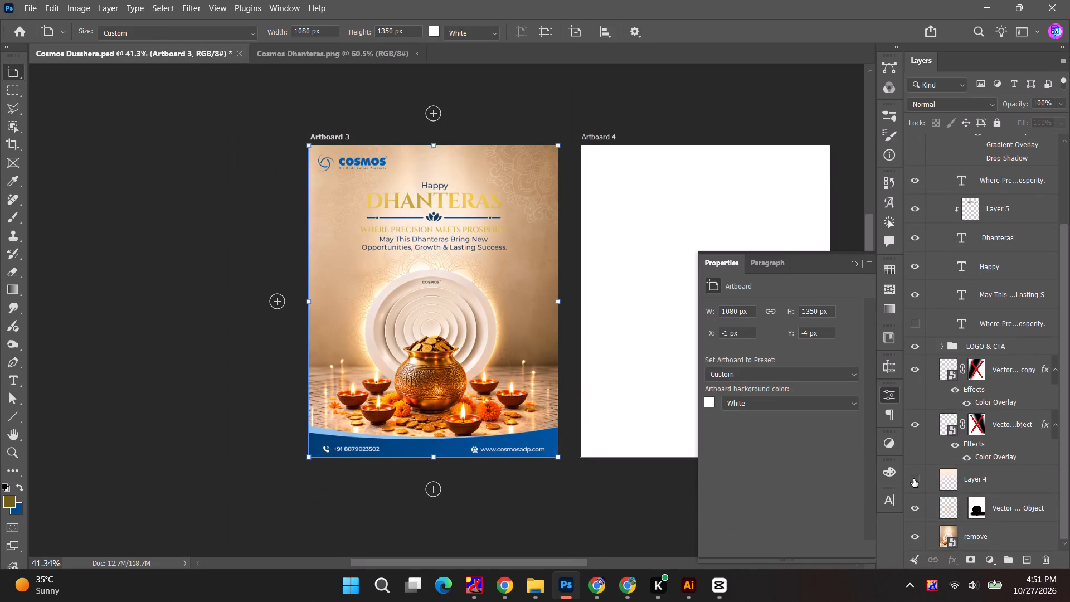
pyautogui.click(913, 479)
# Set Layer 4's blend mode to Color Dodge, comparing the artwork before and after the change.
pyautogui.click(985, 472)
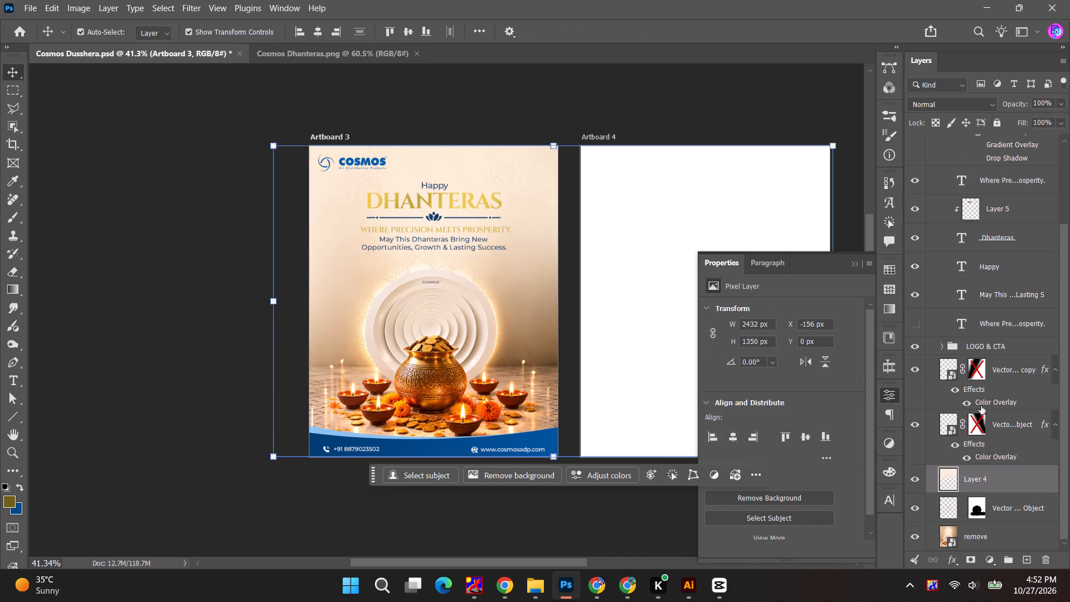
pyautogui.click(947, 100)
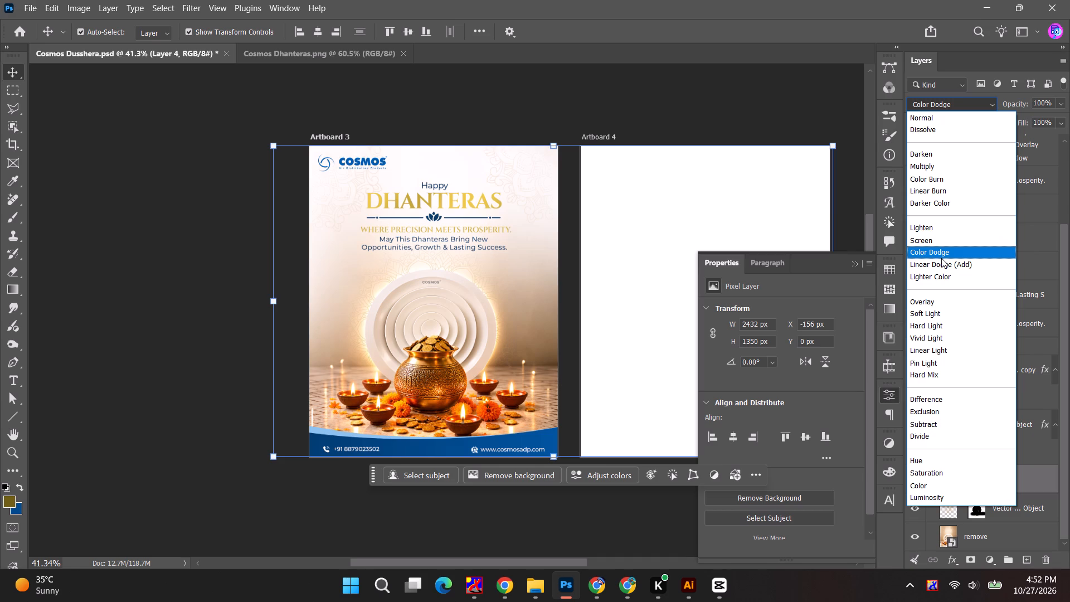
pyautogui.click(941, 258)
pyautogui.hotkey('ctrl', 'z')
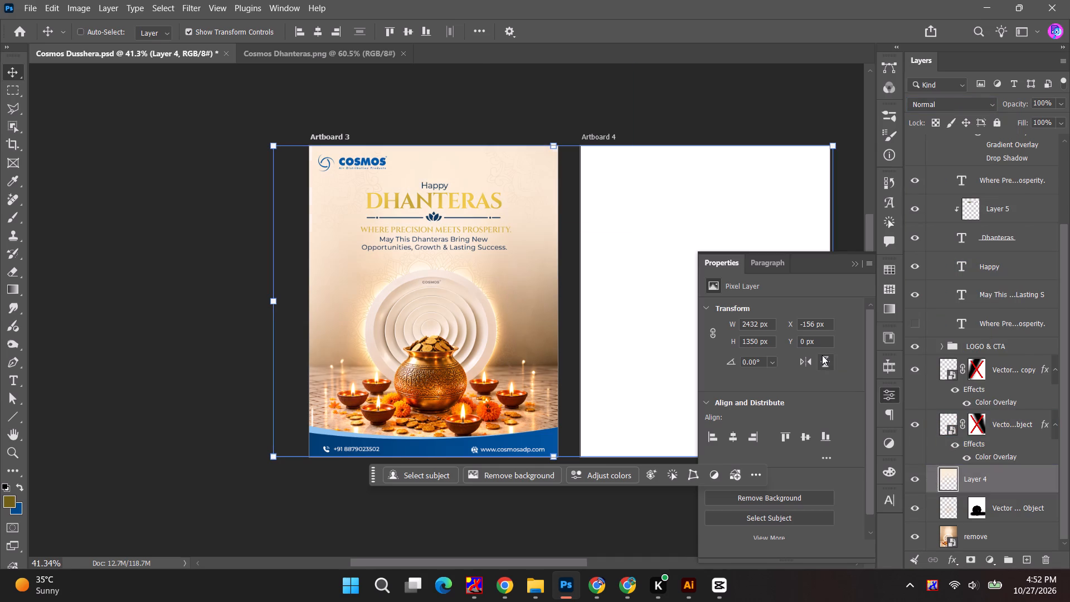
pyautogui.hotkey('ctrl', 'shift', 'z')
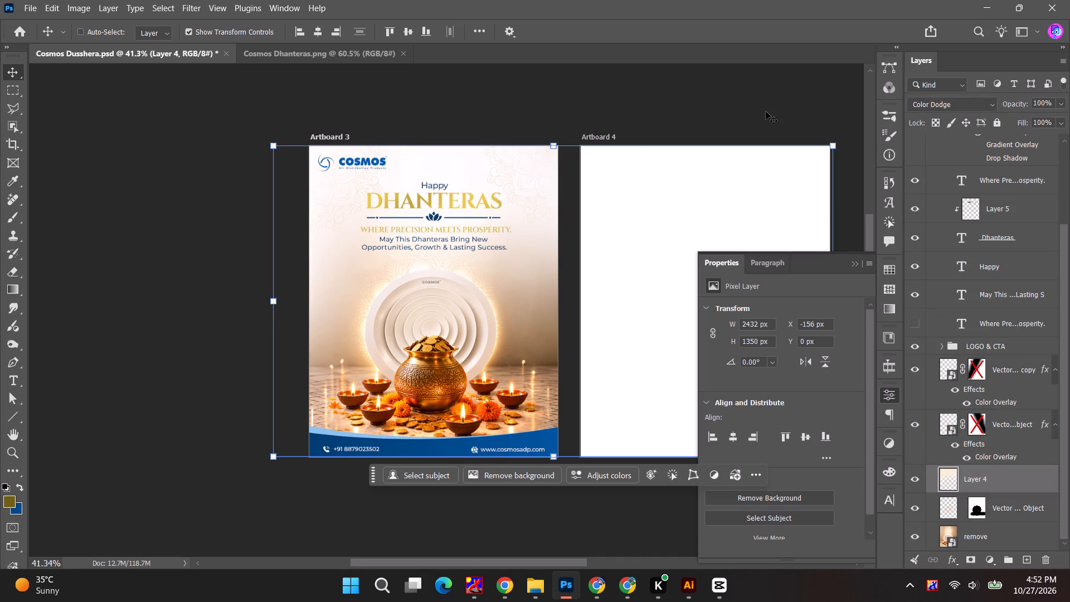
pyautogui.hotkey('ctrl', 'shift', 'z')
pyautogui.hotkey('ctrl', 'z')
pyautogui.hotkey('ctrl', 'shift', 'z')
# Inspect the Dhanteras artboard up close and as a whole with Layer 4's new blending.
pyautogui.click(675, 110)
pyautogui.keyDown('alt'); pyautogui.scroll(3, 498, 309); pyautogui.keyUp('alt')
pyautogui.press('space')
pyautogui.click(500, 297)
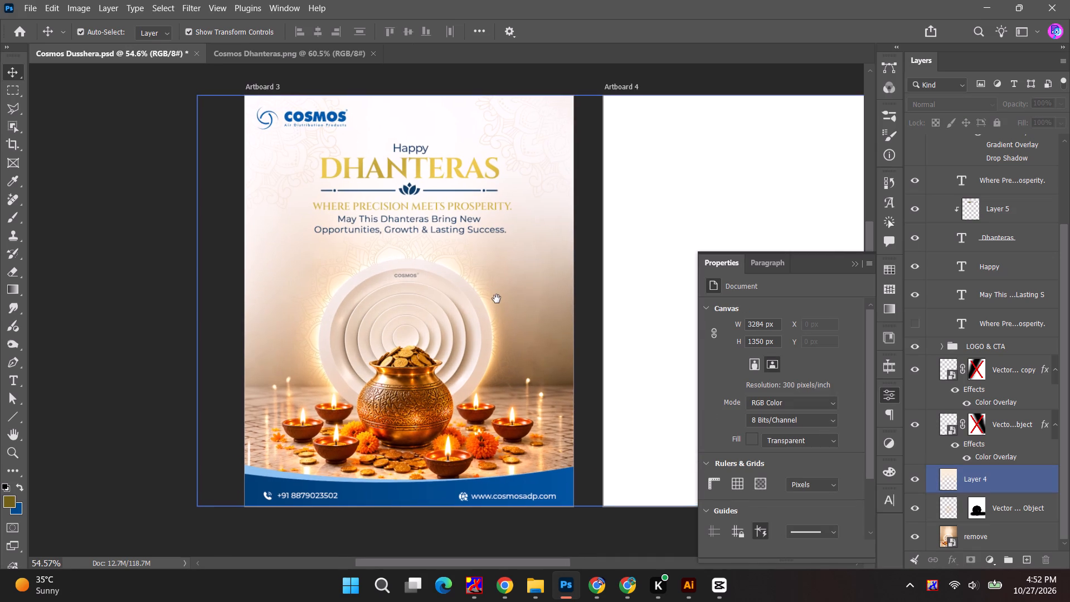
pyautogui.click(164, 249)
pyautogui.keyDown('alt'); pyautogui.scroll(-3, 164, 249); pyautogui.keyUp('alt')
pyautogui.press('space')
pyautogui.moveTo(178, 278); pyautogui.dragTo(167, 276)
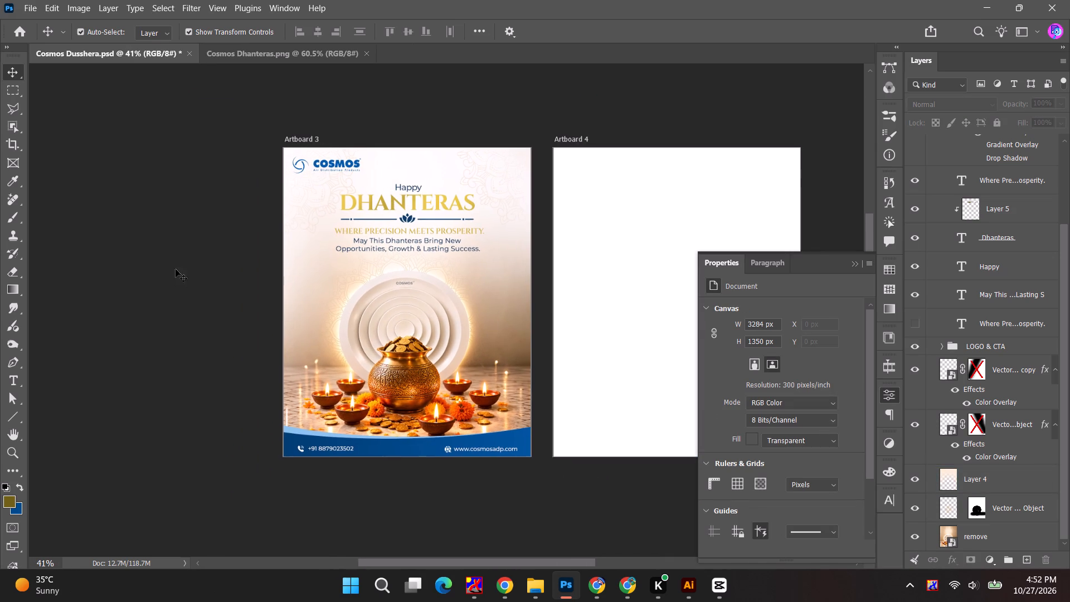
# Rename Artboard 3 as Cosmos Dhanteras and copy the name.
pyautogui.click(309, 148)
pyautogui.doubleClick(966, 140)
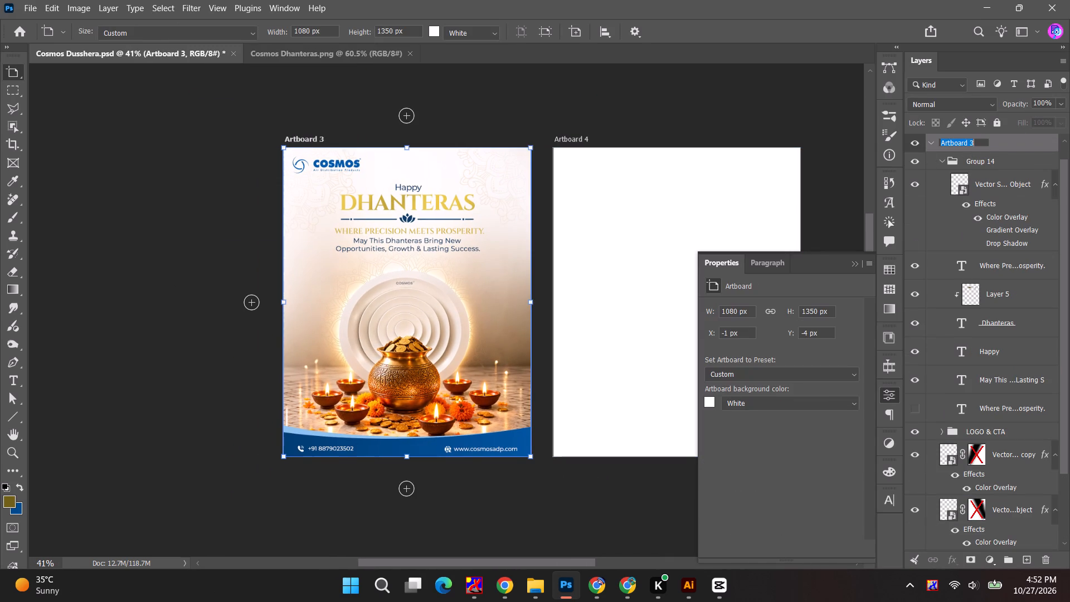
pyautogui.write('Cosmos')
pyautogui.press('space')
pyautogui.press('space')
pyautogui.press('BackSpace')
pyautogui.write('Dhanteras')
pyautogui.hotkey('ctrl', 'a')
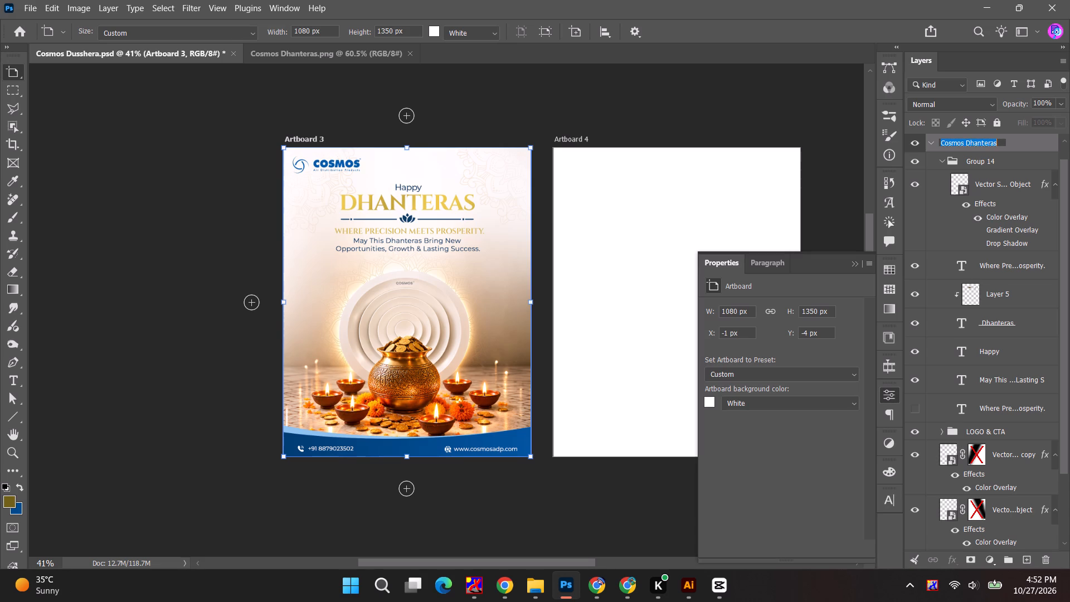
pyautogui.hotkey('ctrl', 'c')
pyautogui.click(1034, 142)
# Quick-export the Cosmos Dhanteras artboard as a PNG named Cosmos Dhanteras into the Nov 2026 folder under Paresh > COSMOS.
pyautogui.rightClick(1034, 142)
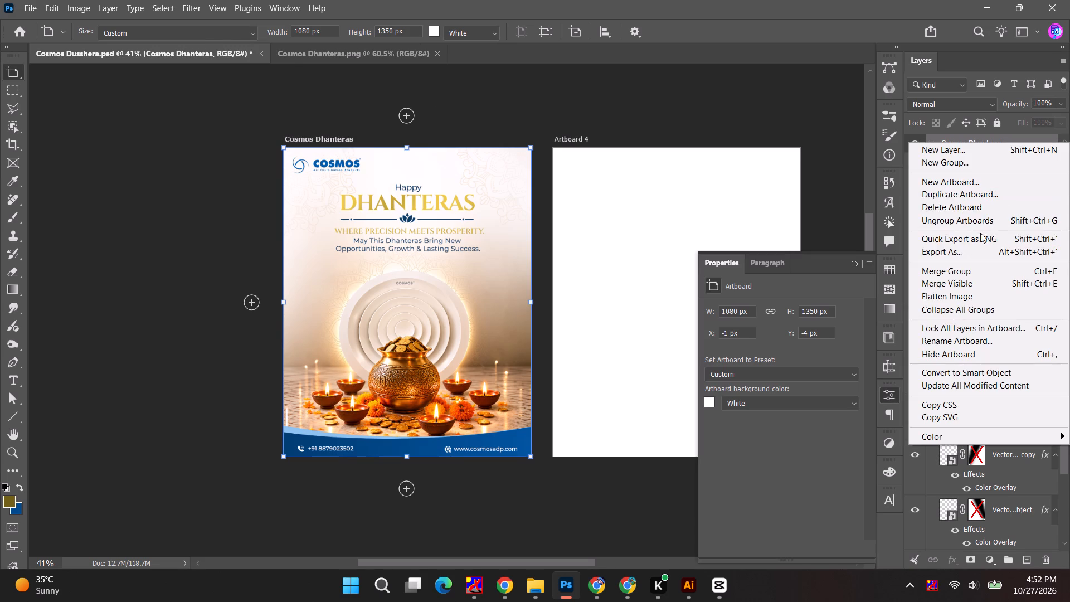
pyautogui.click(979, 235)
pyautogui.click(70, 245)
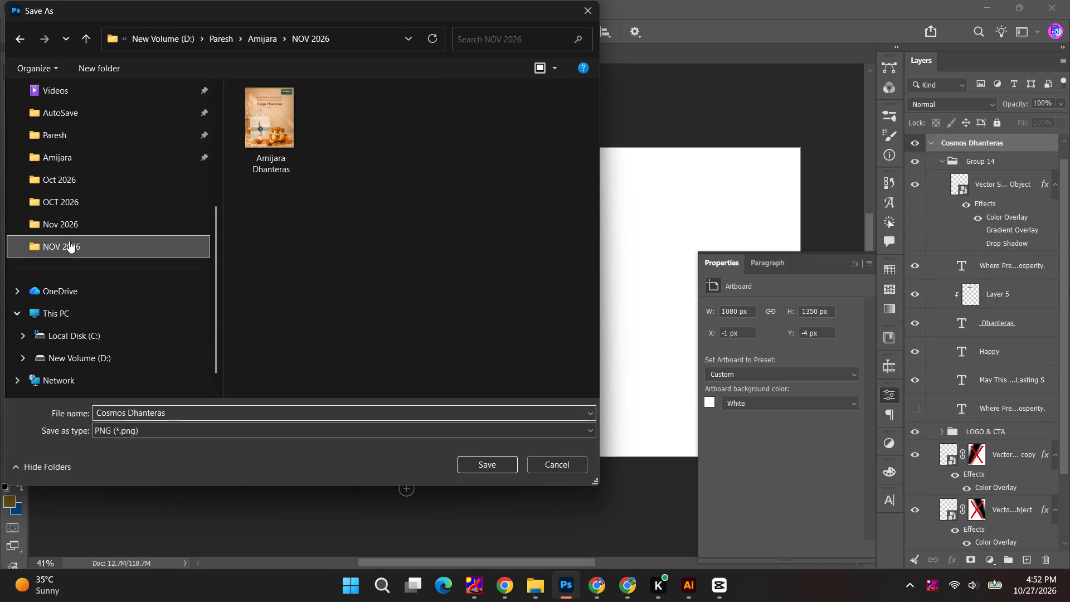
pyautogui.click(72, 140)
pyautogui.click(344, 143)
pyautogui.click(446, 228)
pyautogui.doubleClick(515, 143)
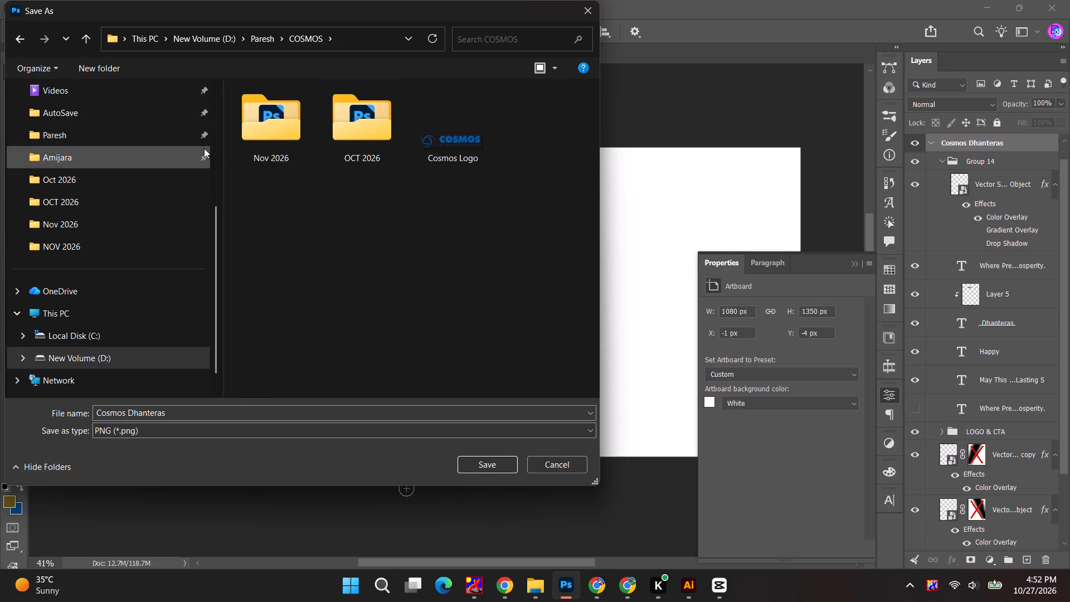
pyautogui.click(356, 143)
pyautogui.doubleClick(270, 147)
pyautogui.click(196, 411)
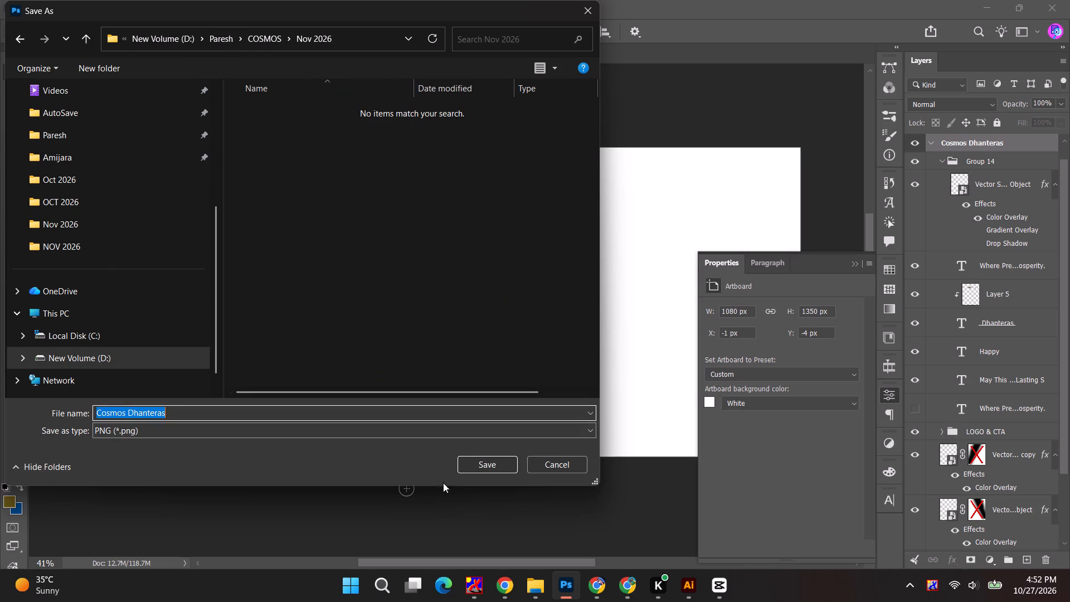
pyautogui.click(489, 474)
pyautogui.click(489, 465)
# Save the Cosmos Dusshera PSD.
pyautogui.hotkey('ctrl', 's')
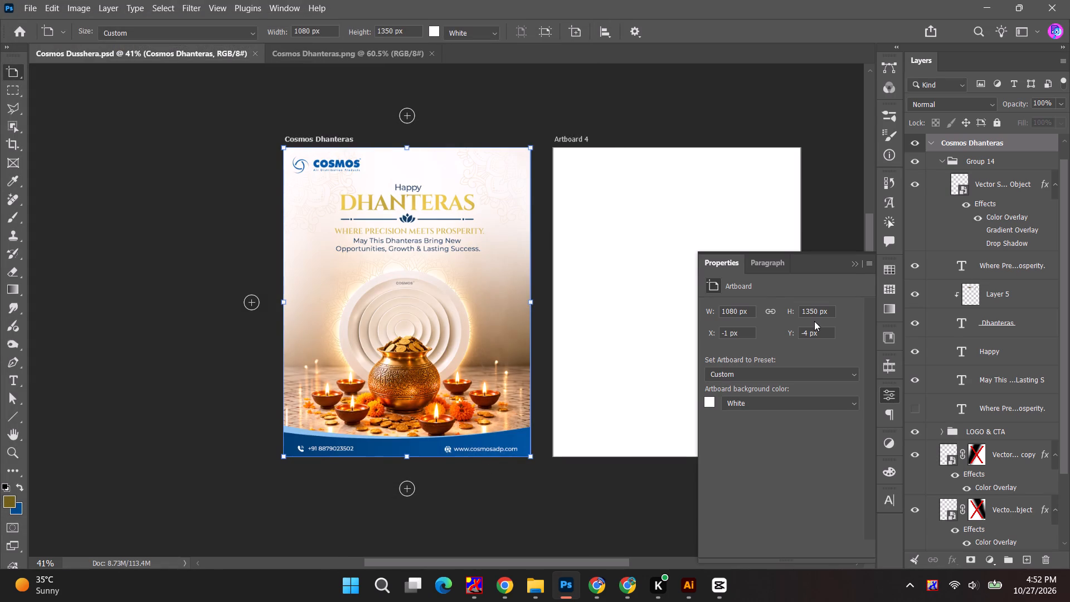
# Collapse the layer properties, delete the empty Artboard 4 and save the PSD again.
pyautogui.click(852, 265)
pyautogui.click(579, 143)
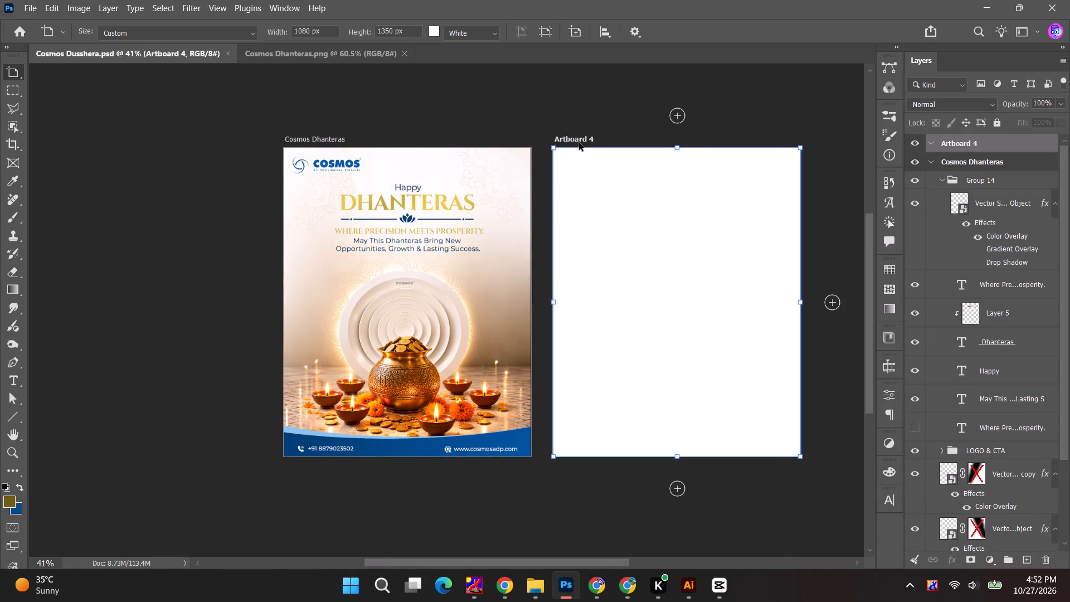
pyautogui.press('BackSpace')
pyautogui.hotkey('ctrl', 's')
# Close the PSD and the Cosmos Dhanteras.png reference image, and switch to the Downloads folder in File Explorer.
pyautogui.hotkey('ctrl', 'w')
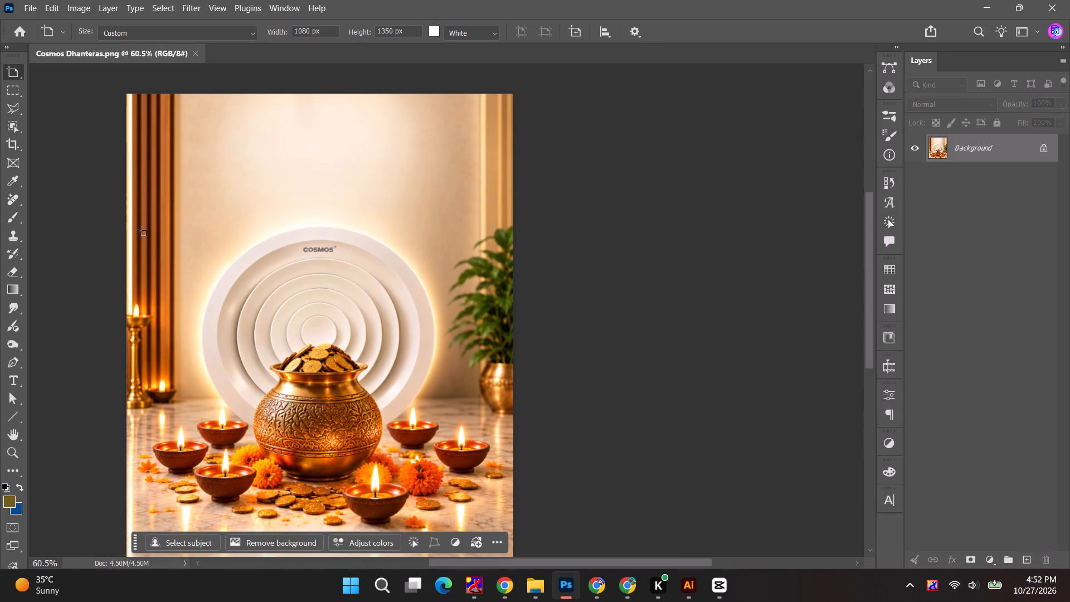
pyautogui.hotkey('ctrl', 'w')
pyautogui.hotkey('alt', 'Tab')
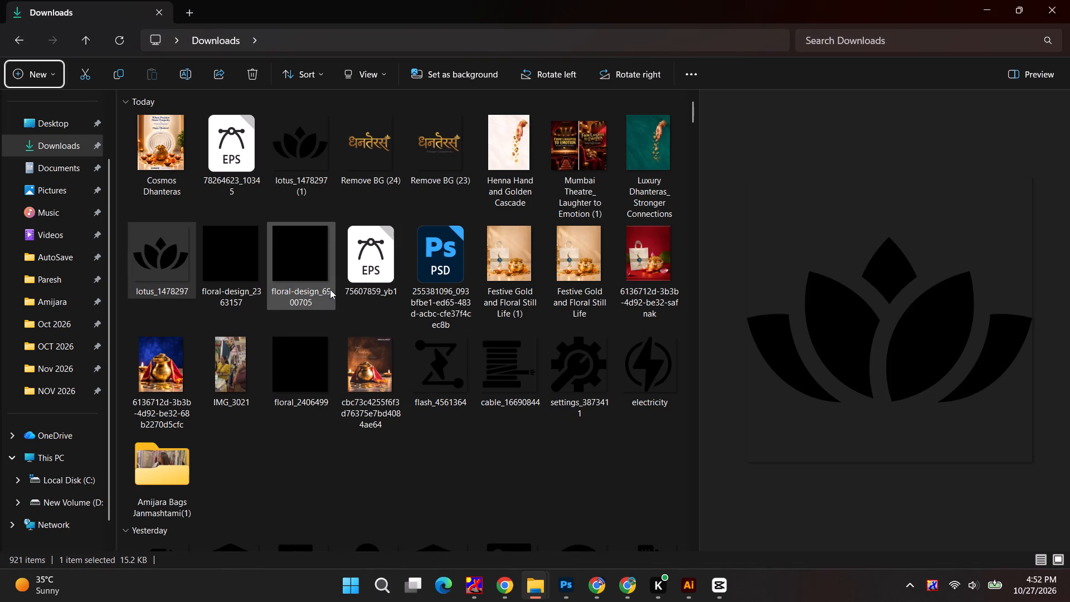